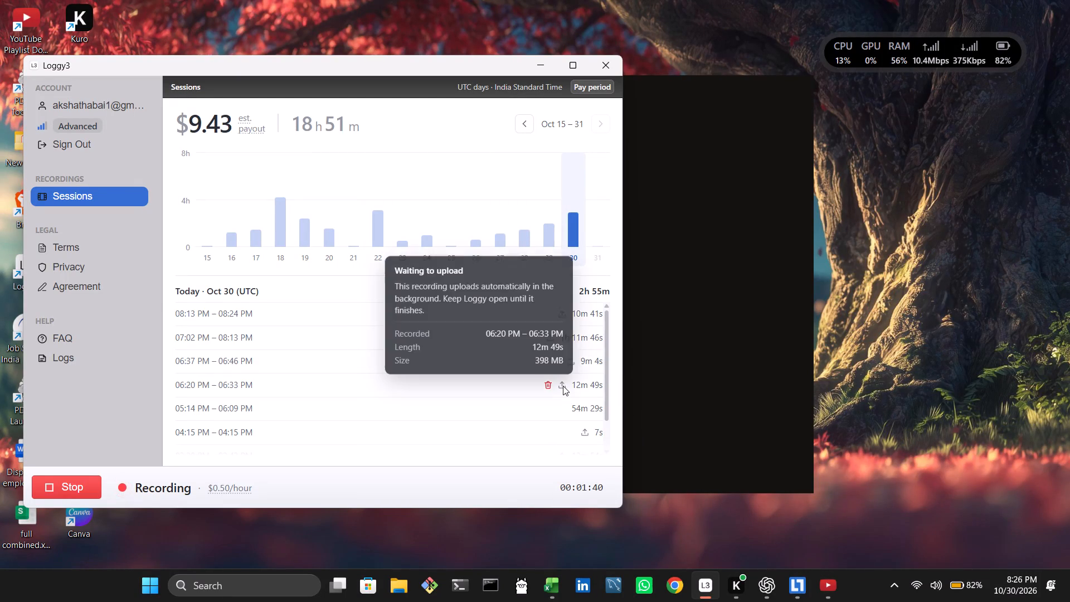
# Review the recorded sessions and their upload status for Oct 30, 29, 28 and 27.
pyautogui.scroll(-1, 534, 329)
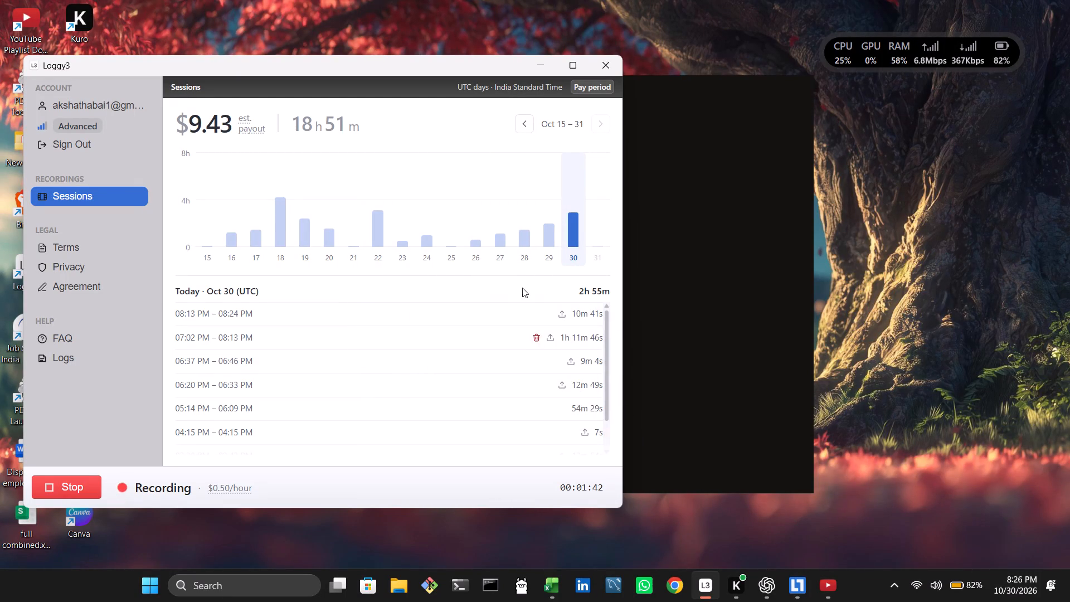
pyautogui.scroll(-1, 522, 288)
pyautogui.click(554, 235)
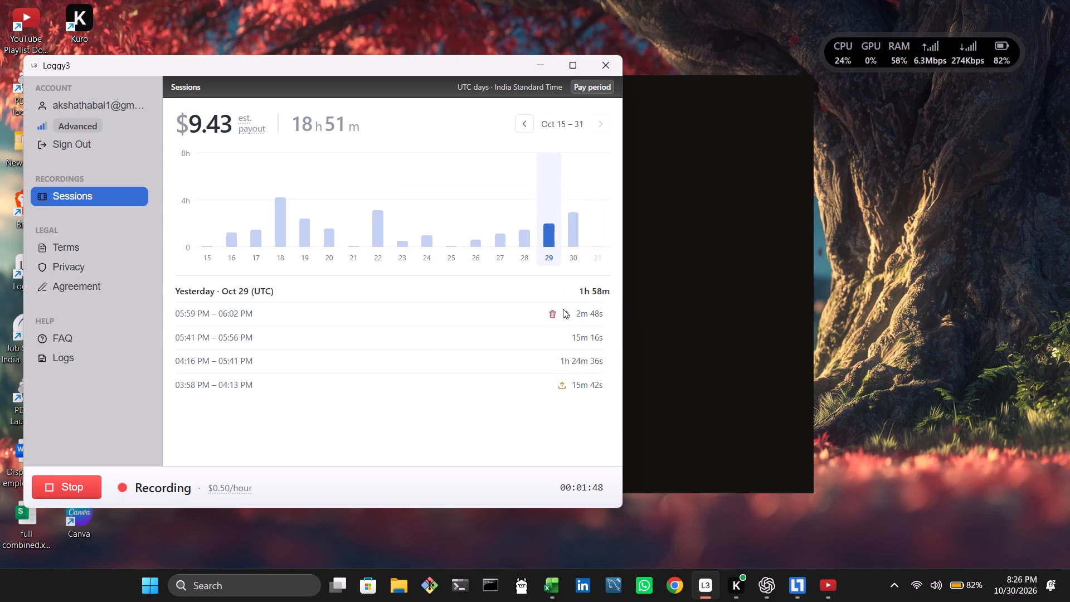
pyautogui.click(526, 231)
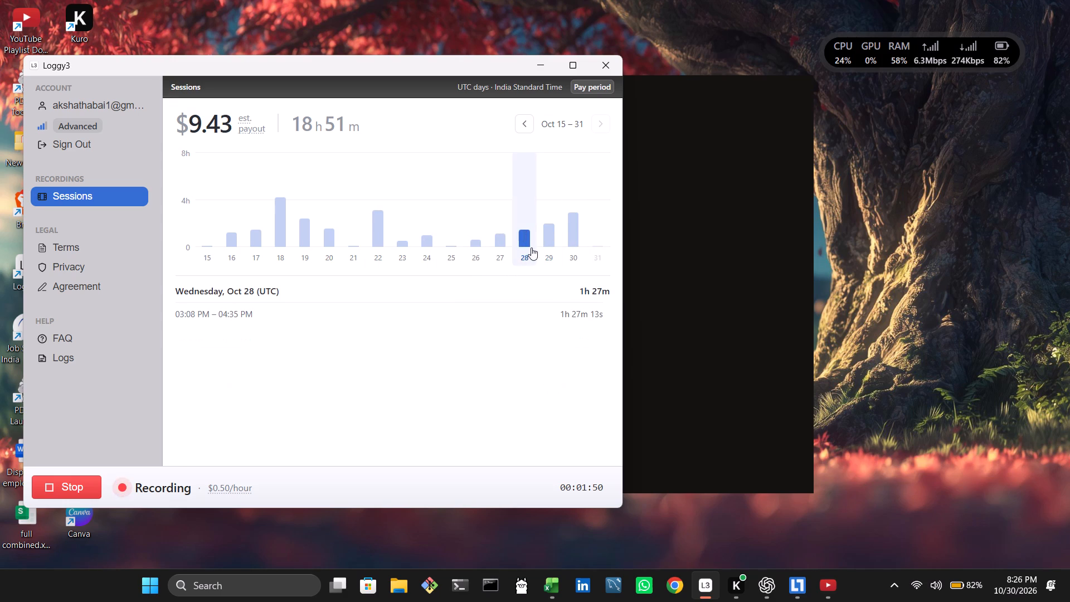
pyautogui.click(494, 249)
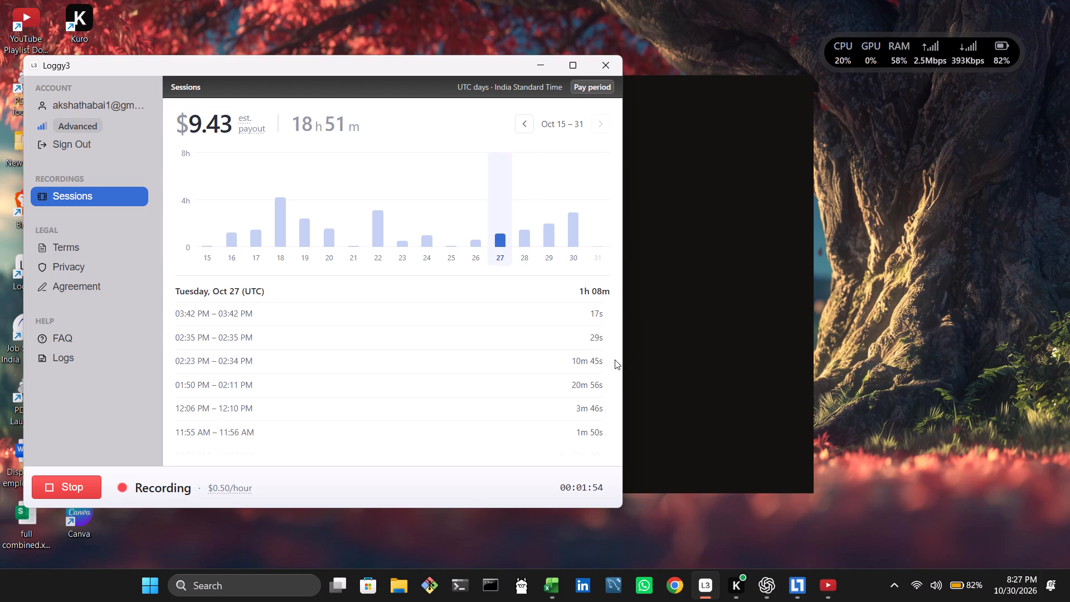
pyautogui.moveTo(609, 353); pyautogui.dragTo(609, 405)
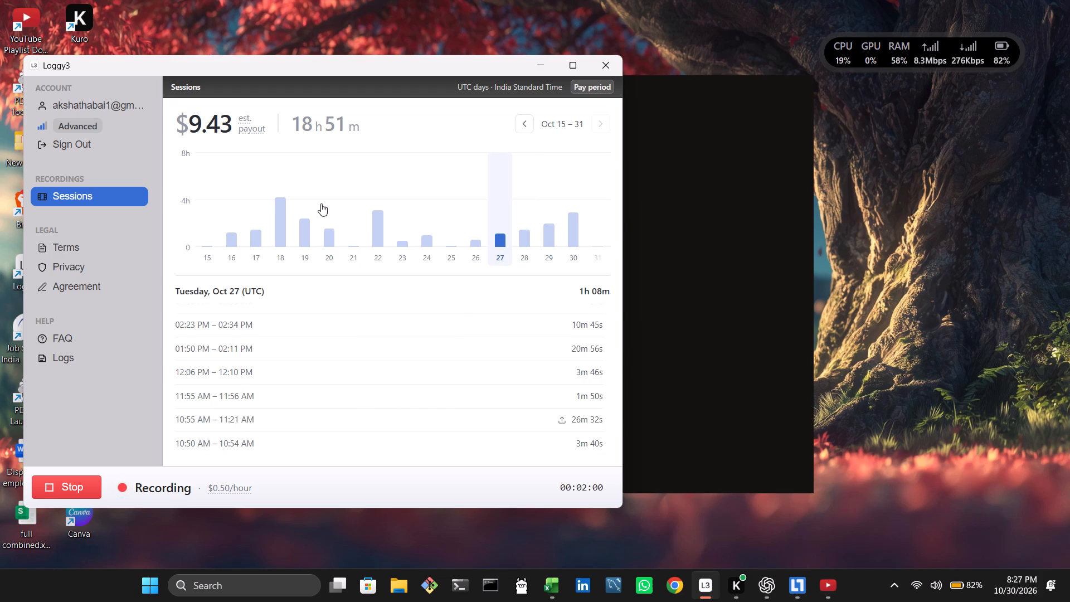
# Check each day's sessions from Oct 16 through Oct 30 for recordings still waiting to upload.
pyautogui.click(232, 221)
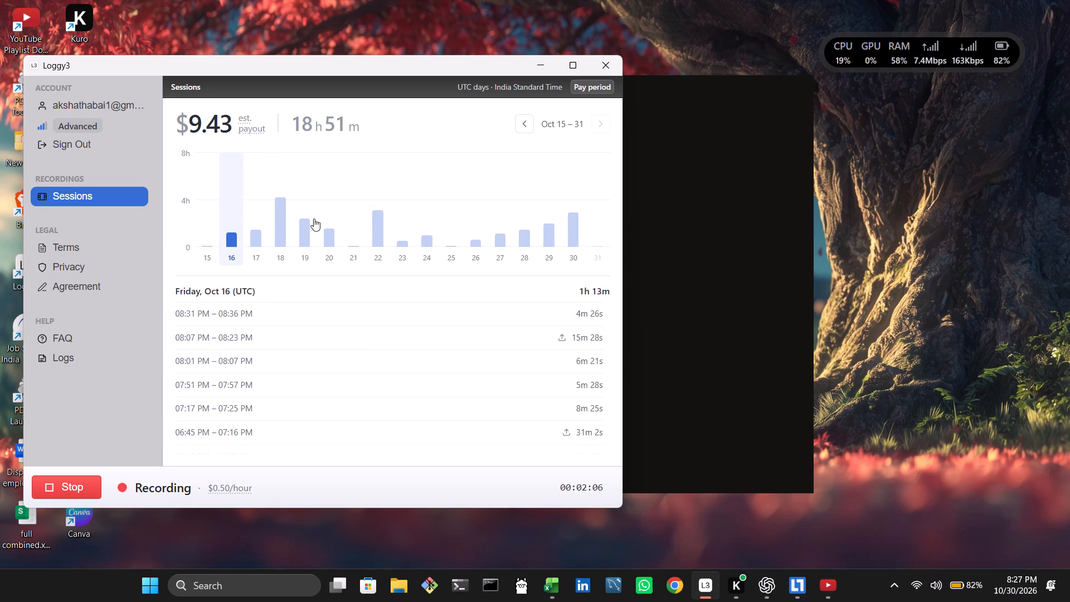
pyautogui.click(247, 230)
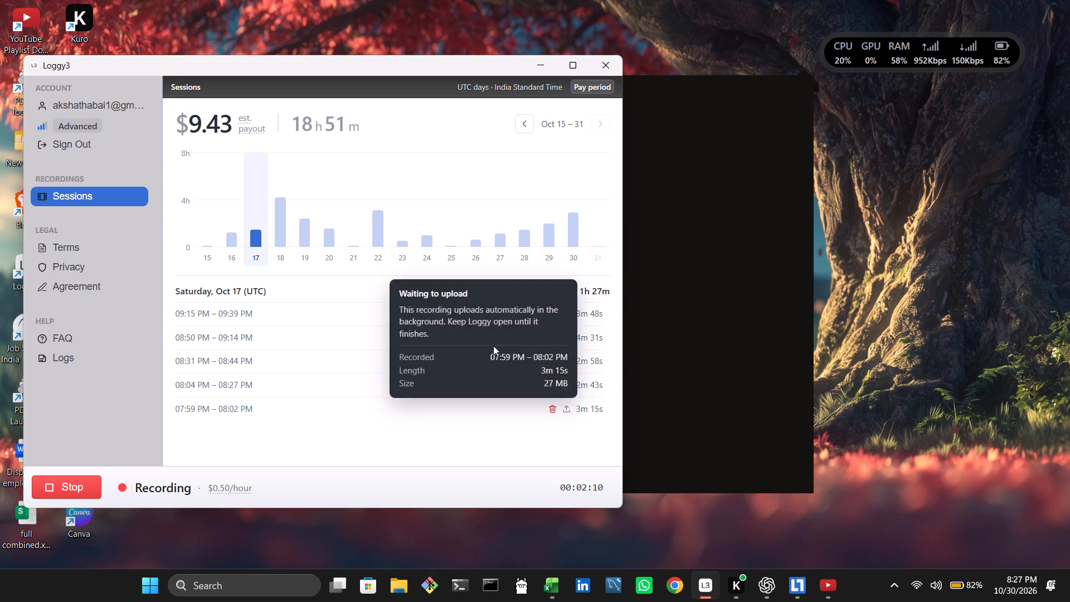
pyautogui.click(276, 219)
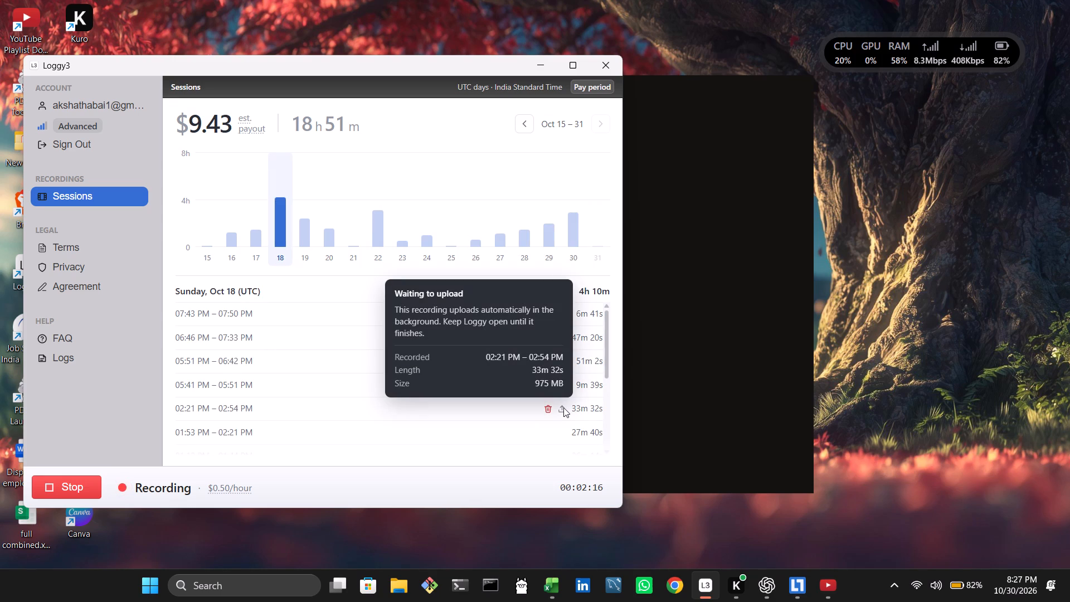
pyautogui.click(299, 205)
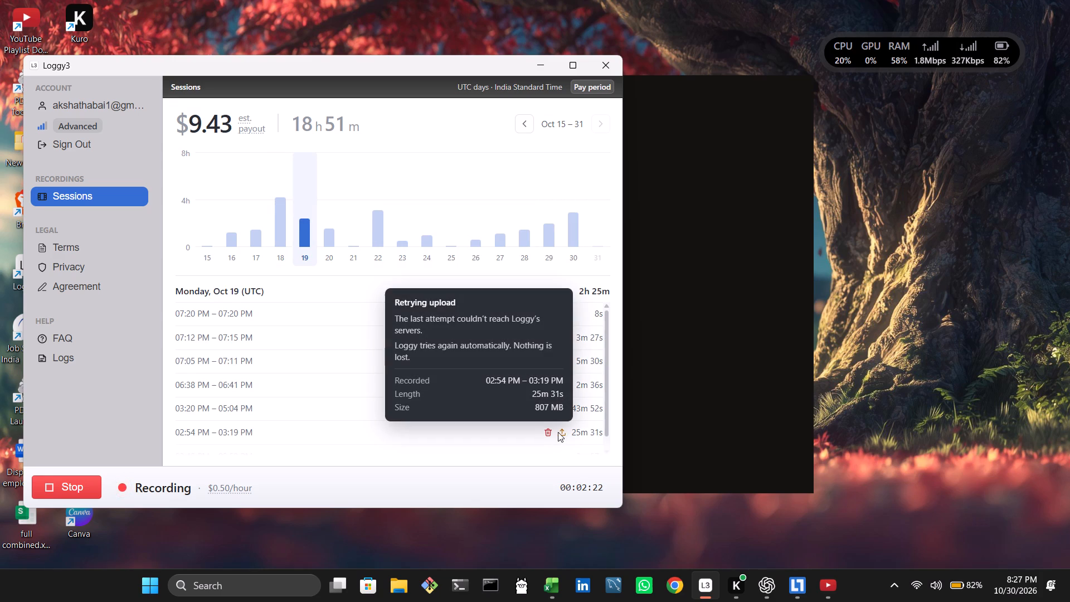
pyautogui.click(334, 224)
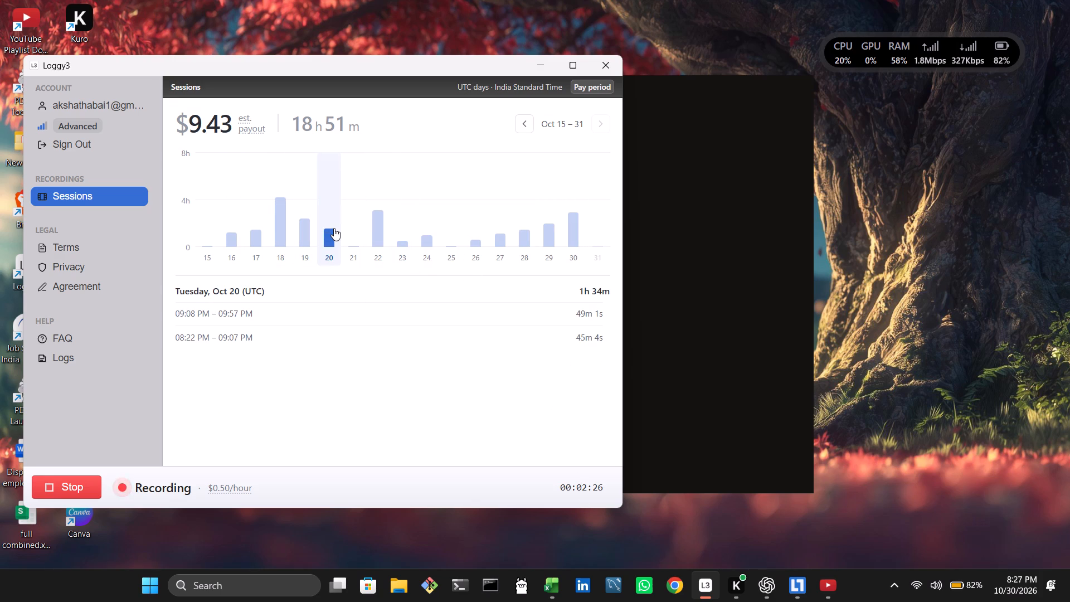
pyautogui.click(342, 247)
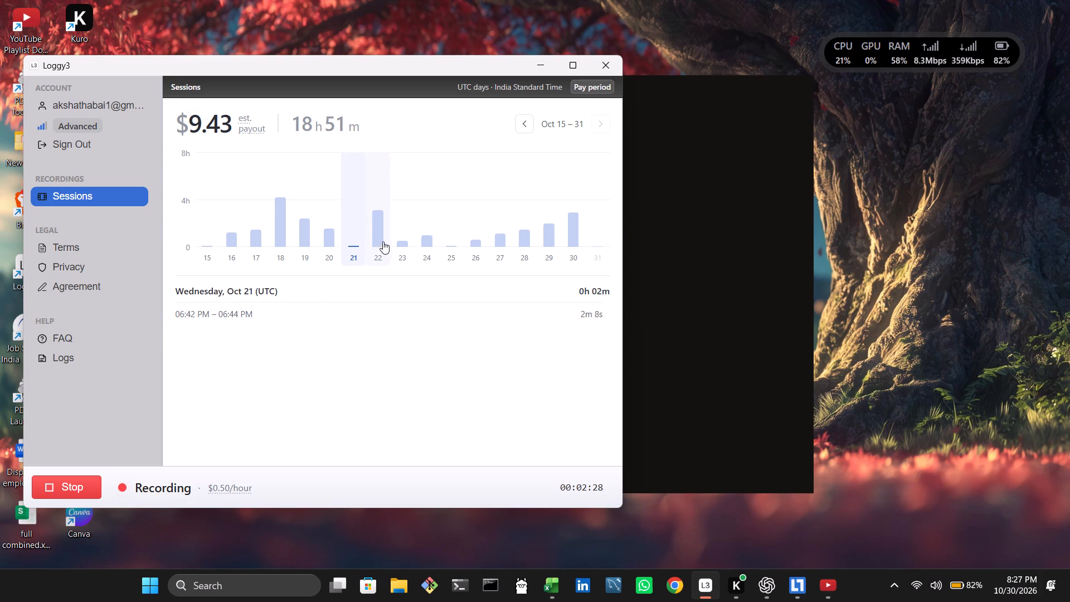
pyautogui.click(386, 234)
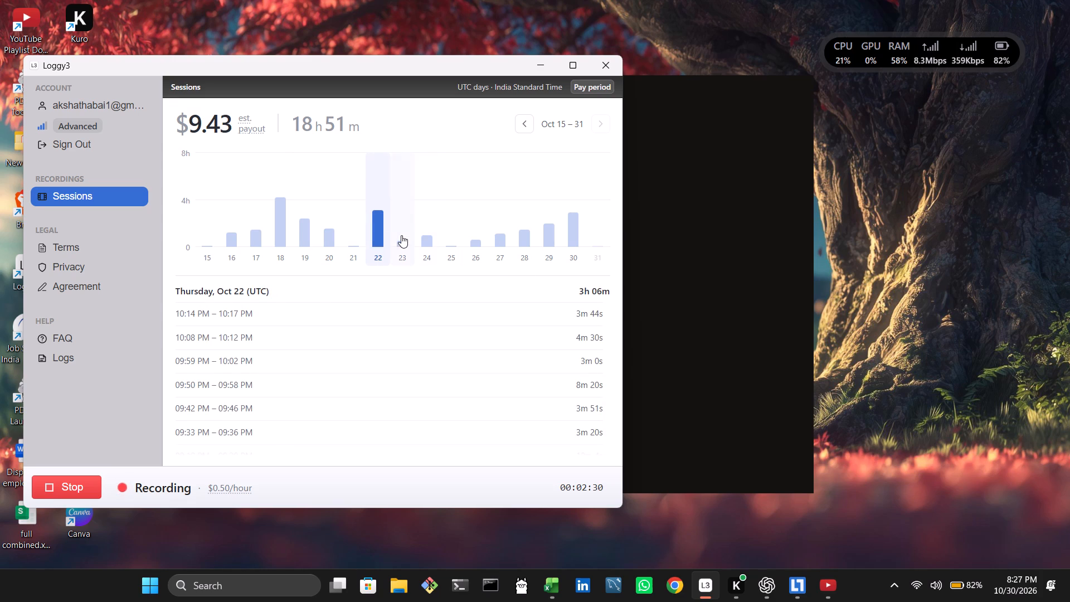
pyautogui.click(401, 235)
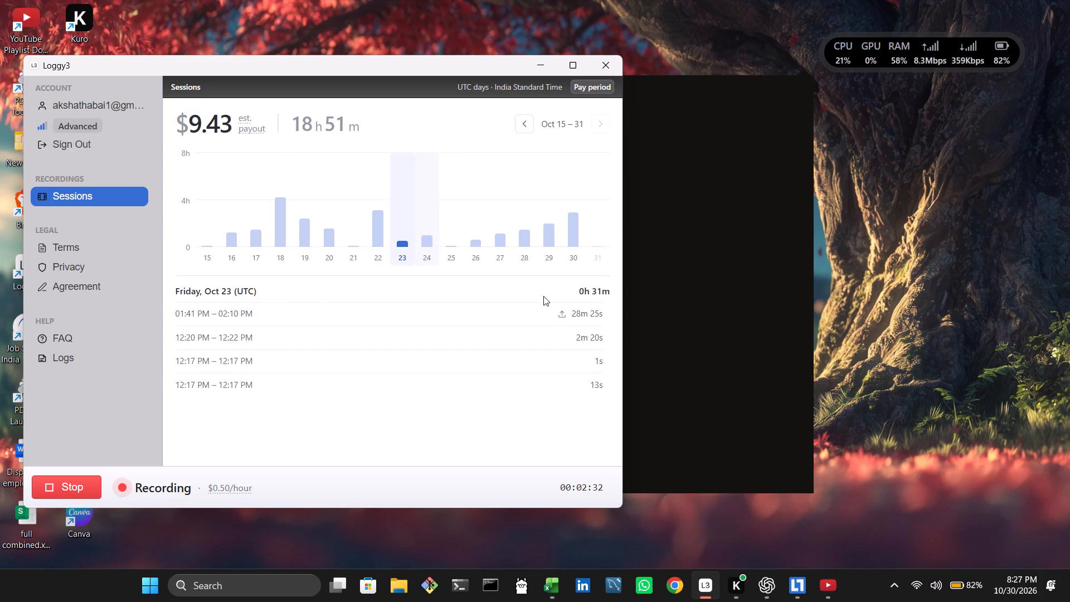
pyautogui.click(430, 224)
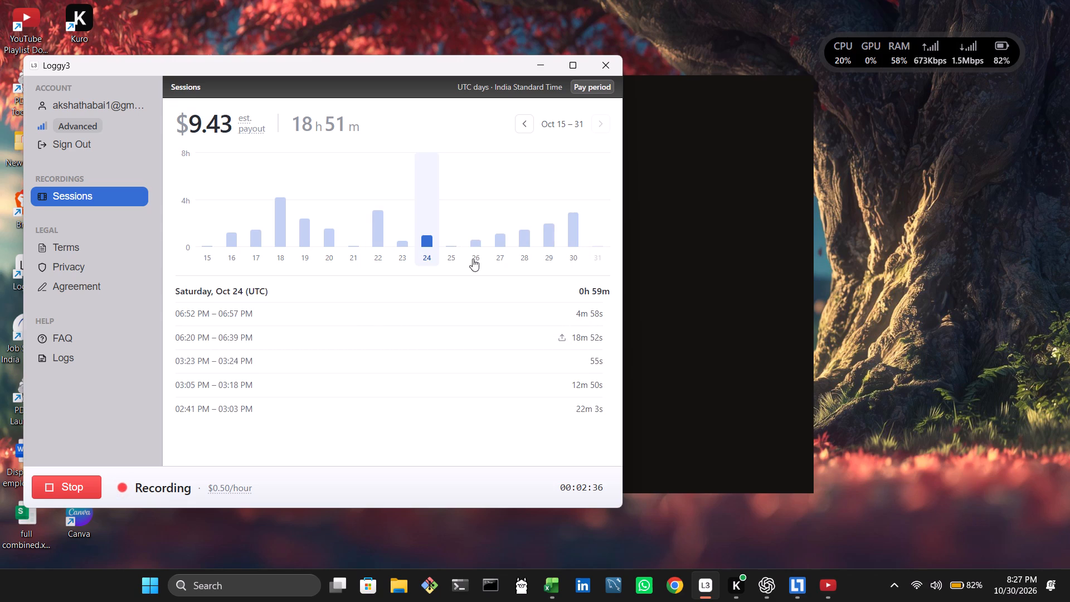
pyautogui.click(446, 239)
pyautogui.click(471, 245)
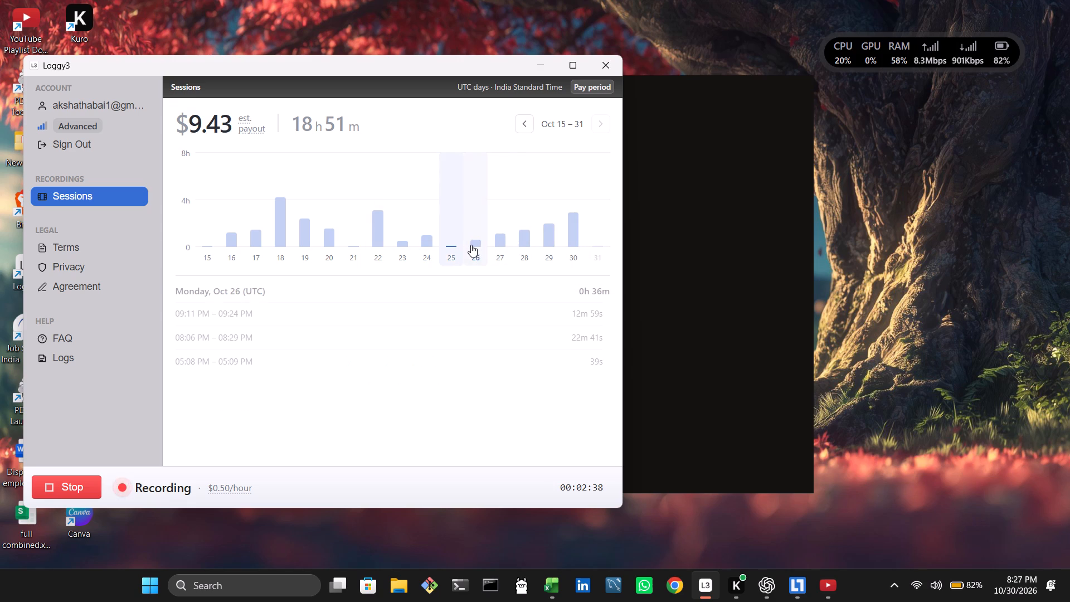
pyautogui.click(499, 252)
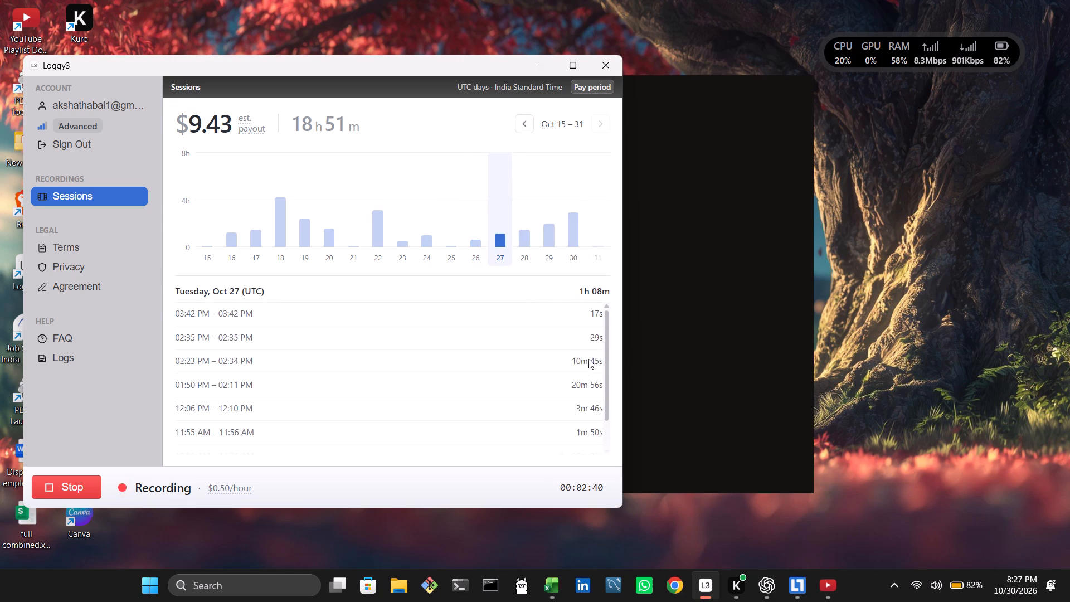
pyautogui.moveTo(604, 386); pyautogui.dragTo(603, 481)
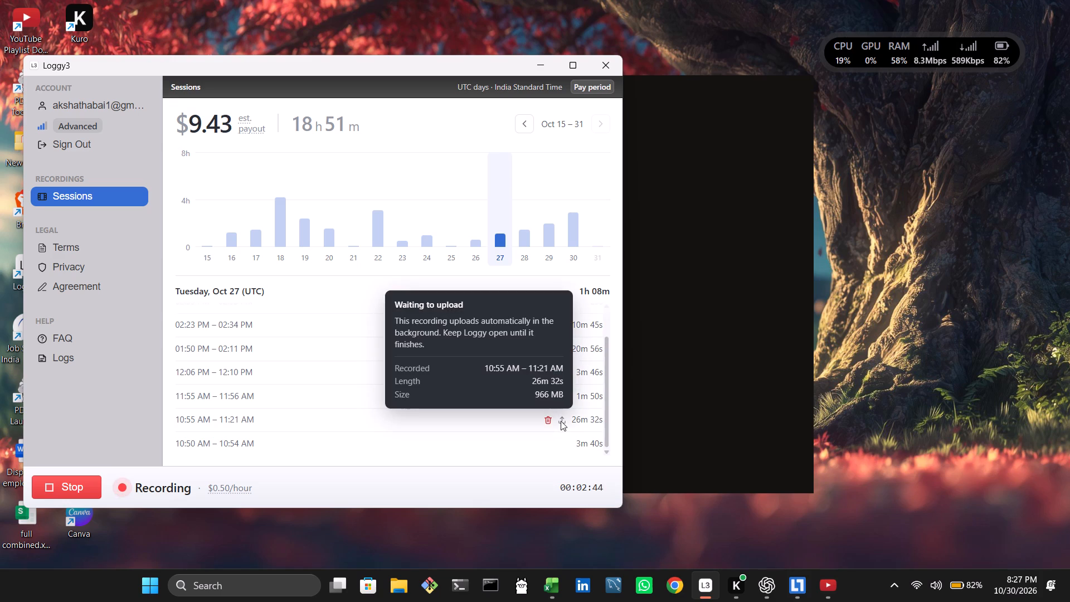
pyautogui.click(518, 241)
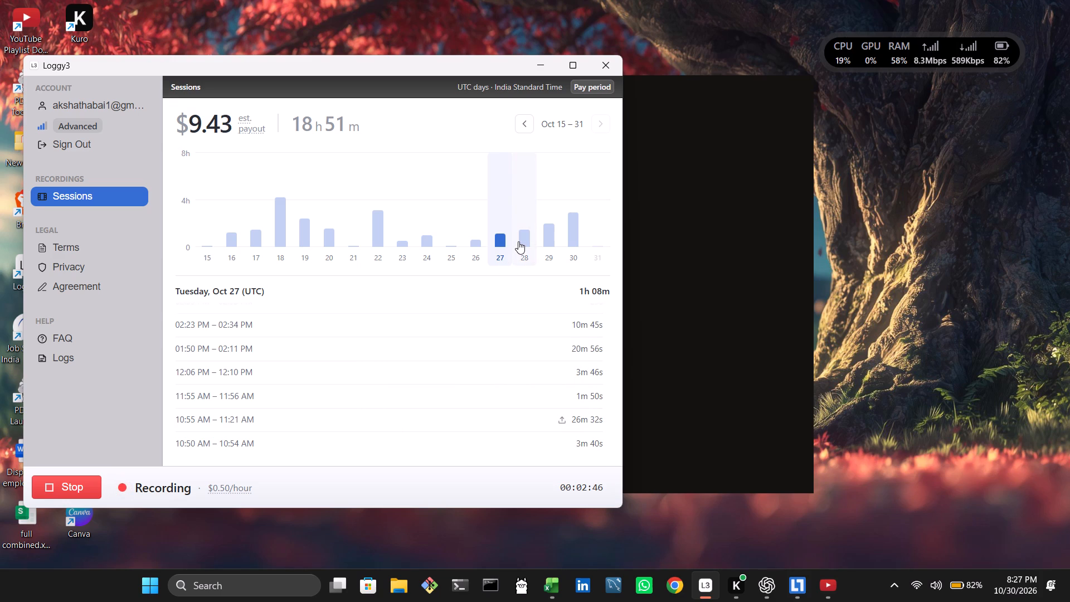
pyautogui.click(551, 239)
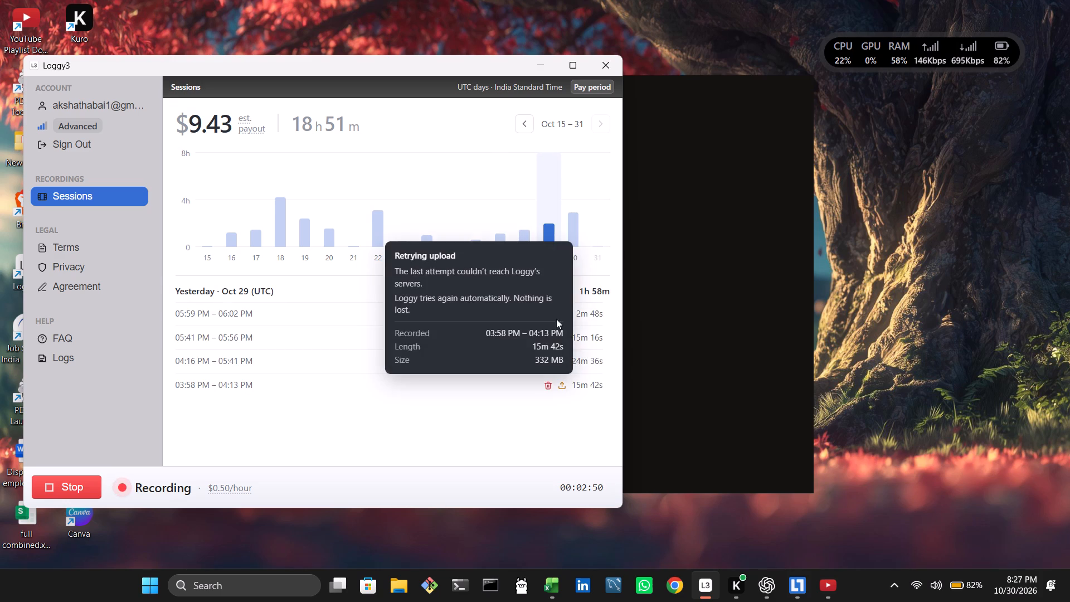
pyautogui.click(569, 243)
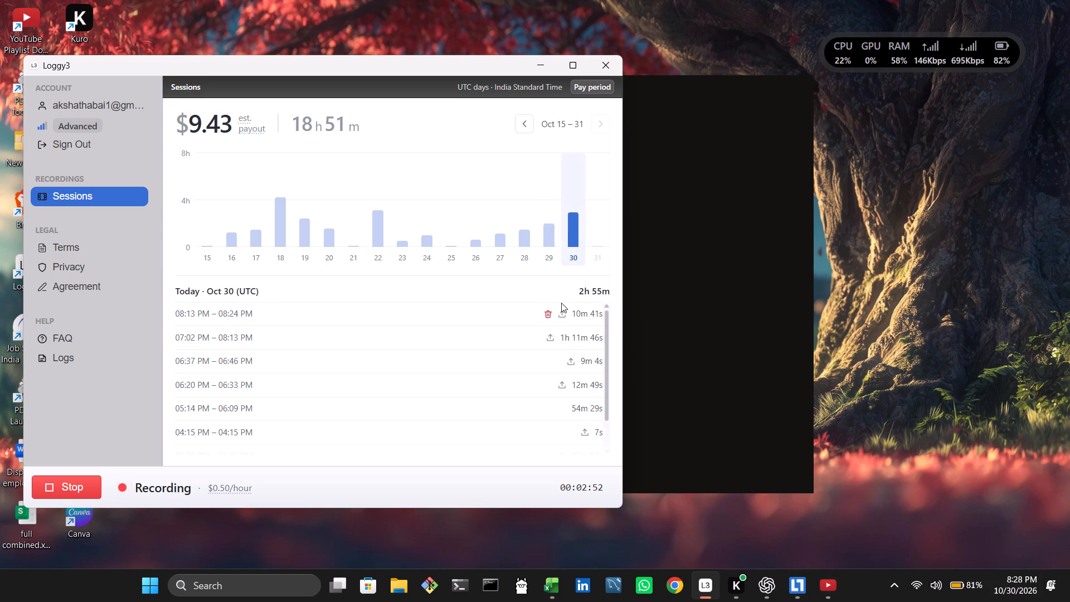
pyautogui.click(572, 358)
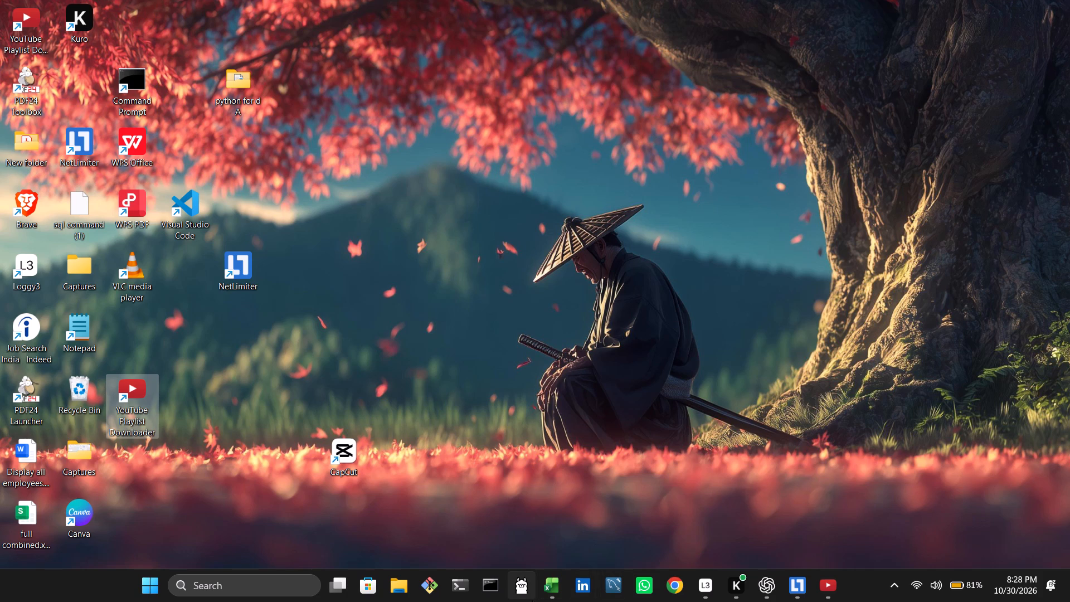
# Switch to the full combined workbook in Excel and review returns, Sheet5 and the top 5 countries question on project questions by gpt.
pyautogui.click(538, 596)
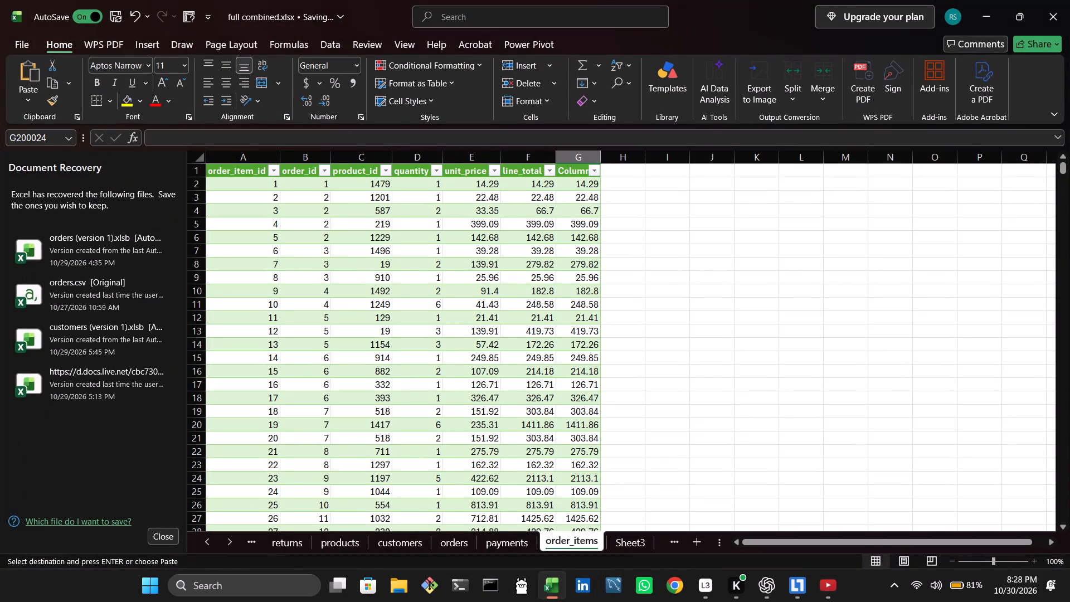
pyautogui.click(280, 542)
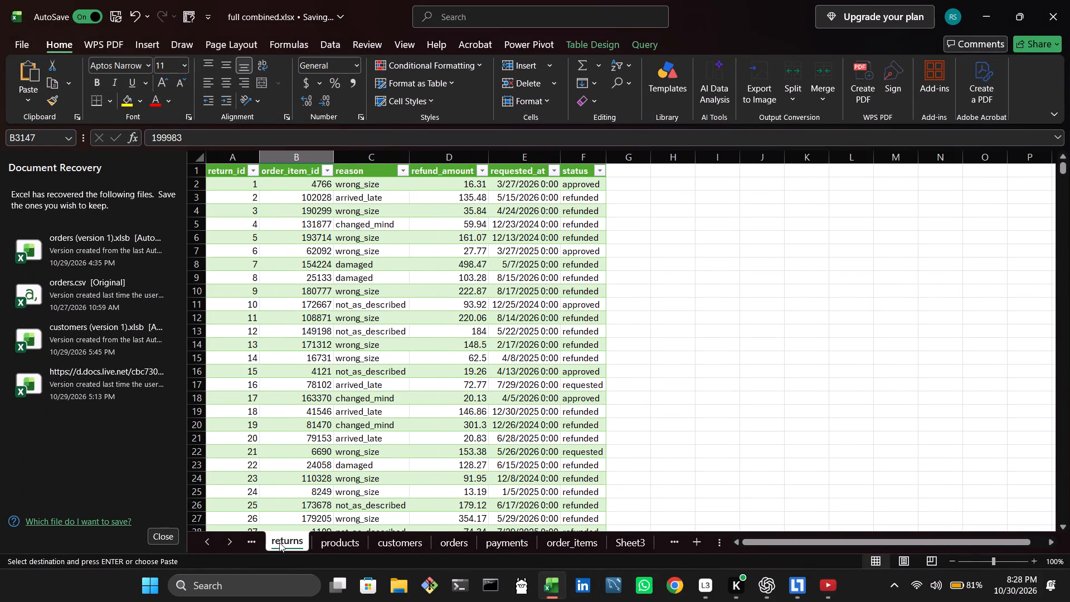
pyautogui.tripleClick(209, 542)
pyautogui.doubleClick(209, 542)
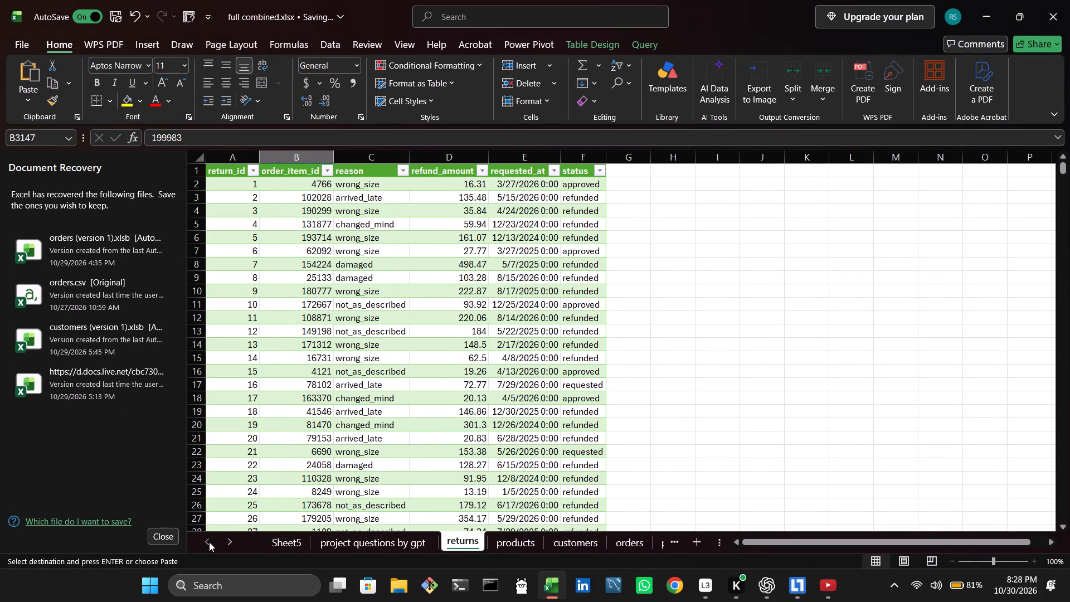
pyautogui.click(286, 540)
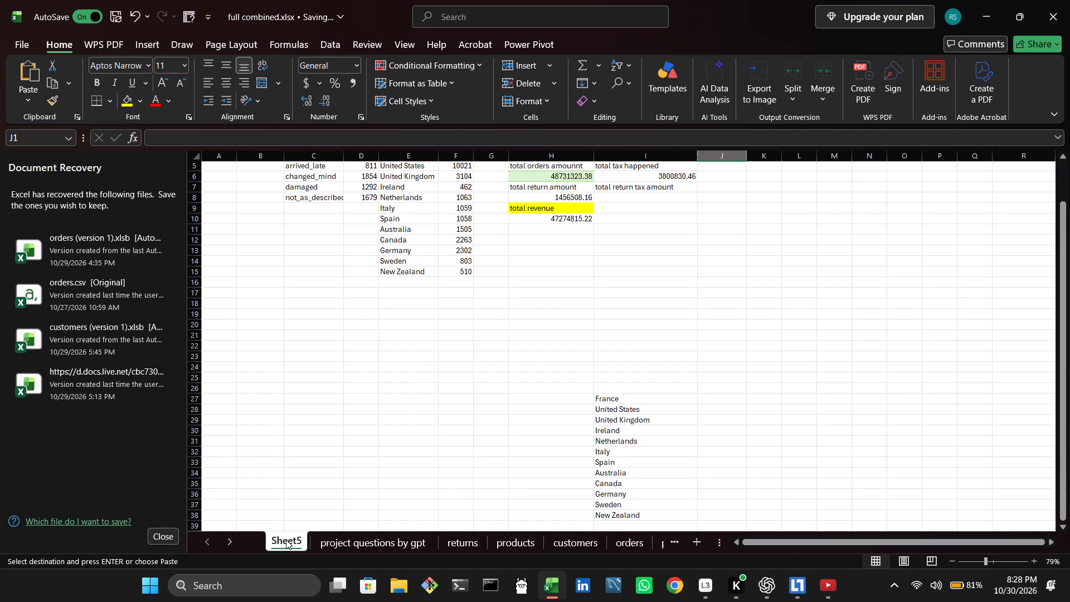
pyautogui.click(363, 549)
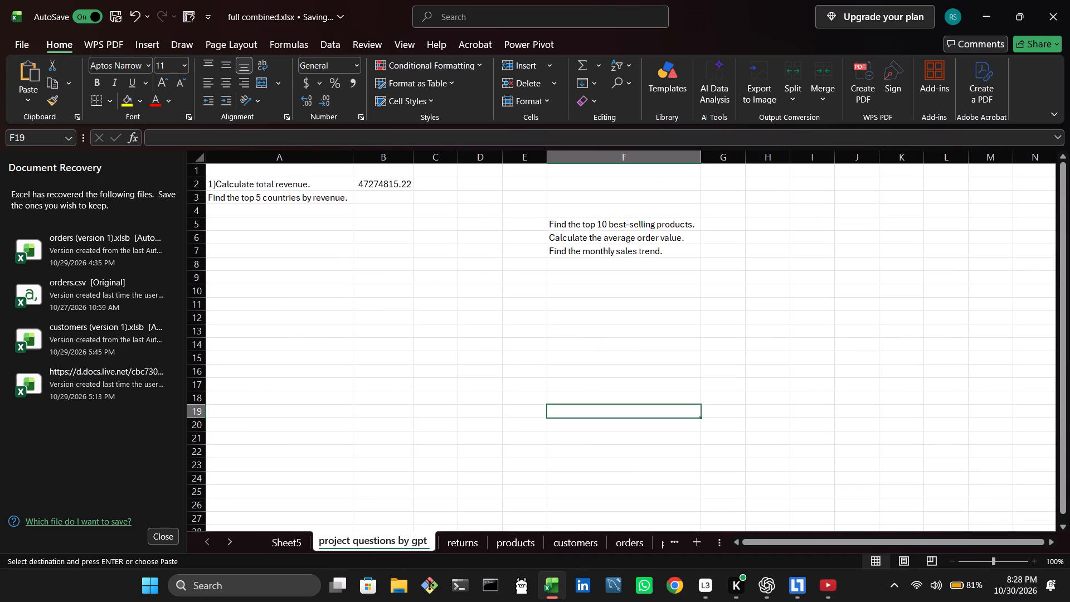
pyautogui.doubleClick(384, 200)
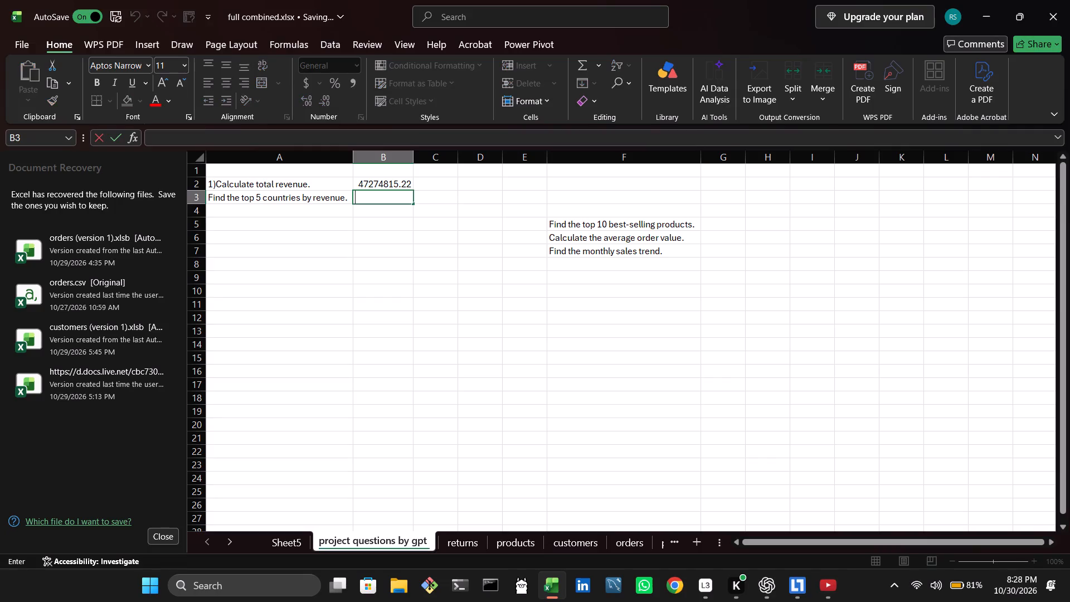
# Filter the orders sheet's subtotal column to show only the top 5 items.
pyautogui.click(578, 534)
pyautogui.click(615, 541)
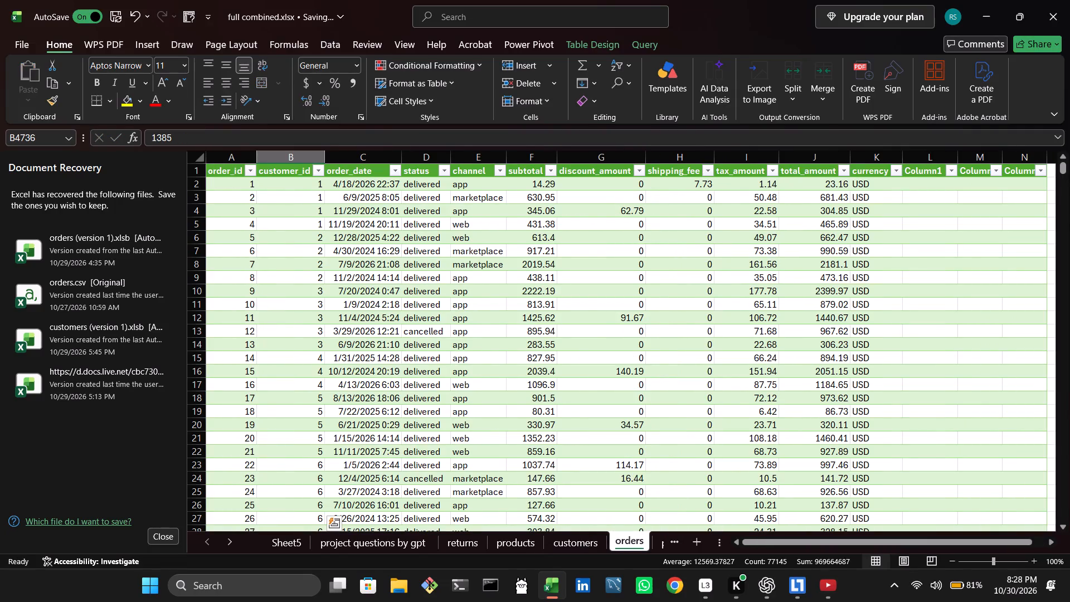
pyautogui.click(548, 174)
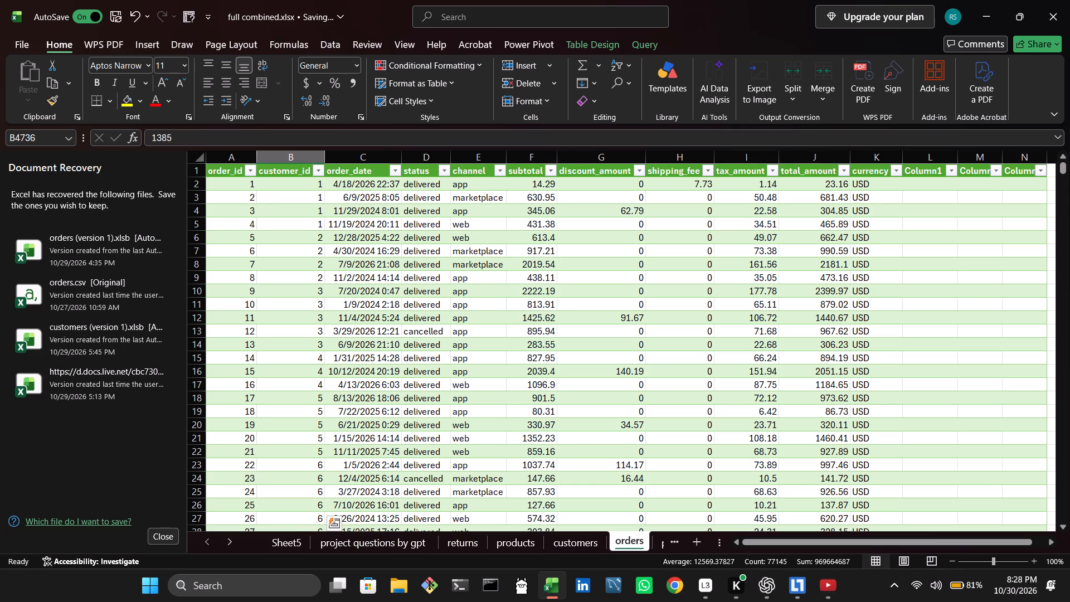
pyautogui.click(436, 309)
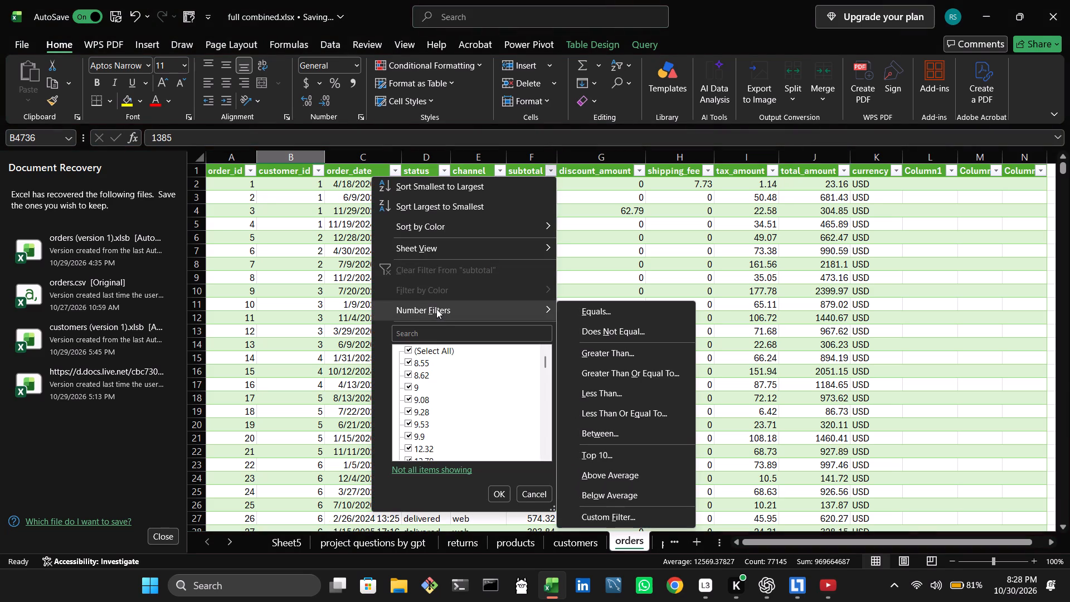
pyautogui.click(652, 458)
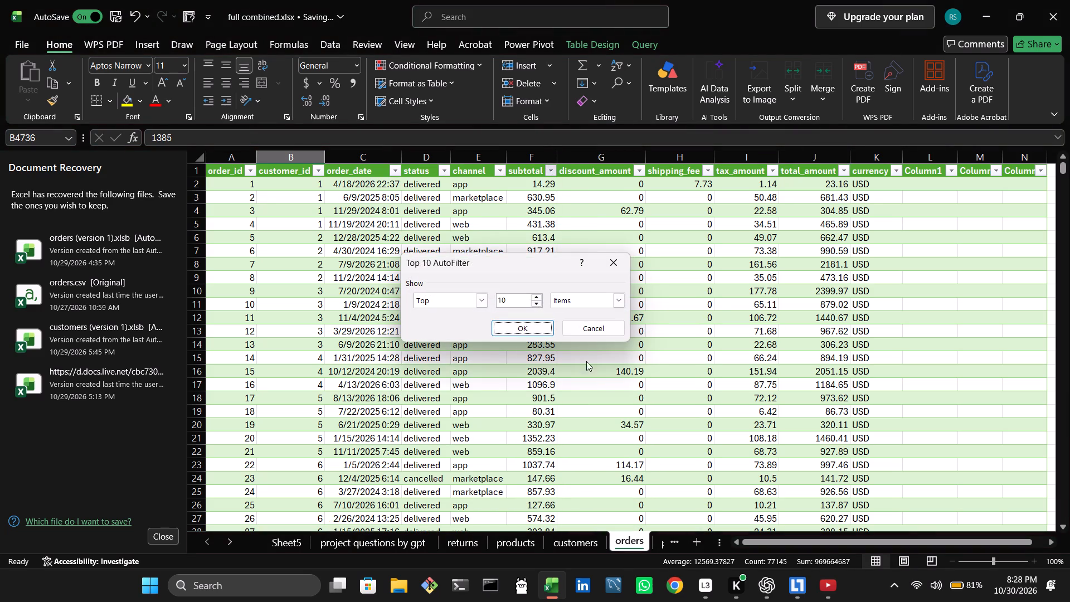
pyautogui.tripleClick(536, 303)
pyautogui.click(536, 303)
pyautogui.click(536, 303)
pyautogui.click(529, 324)
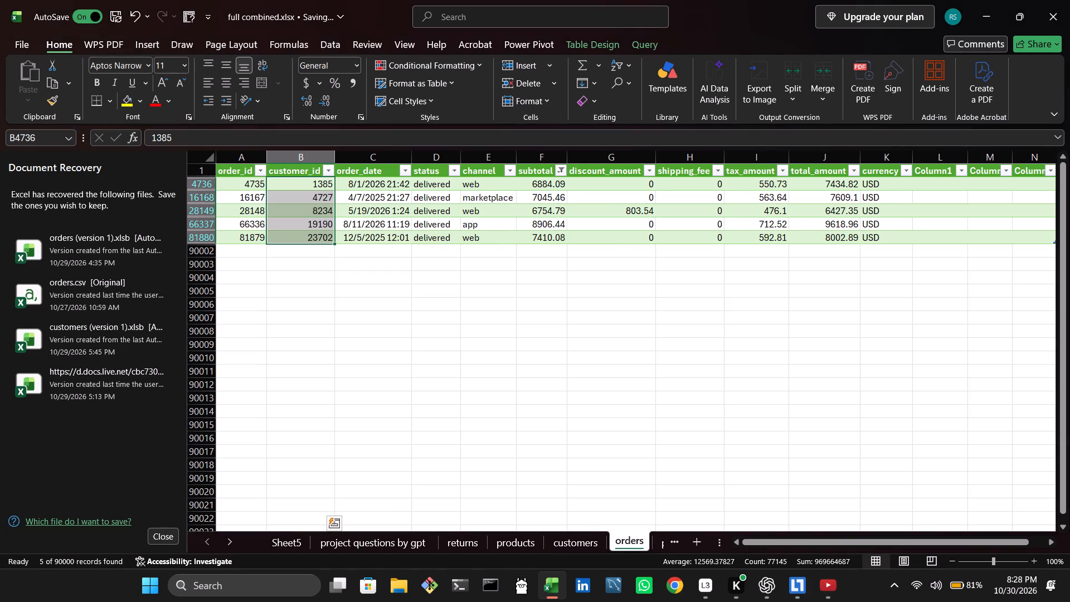
pyautogui.click(685, 278)
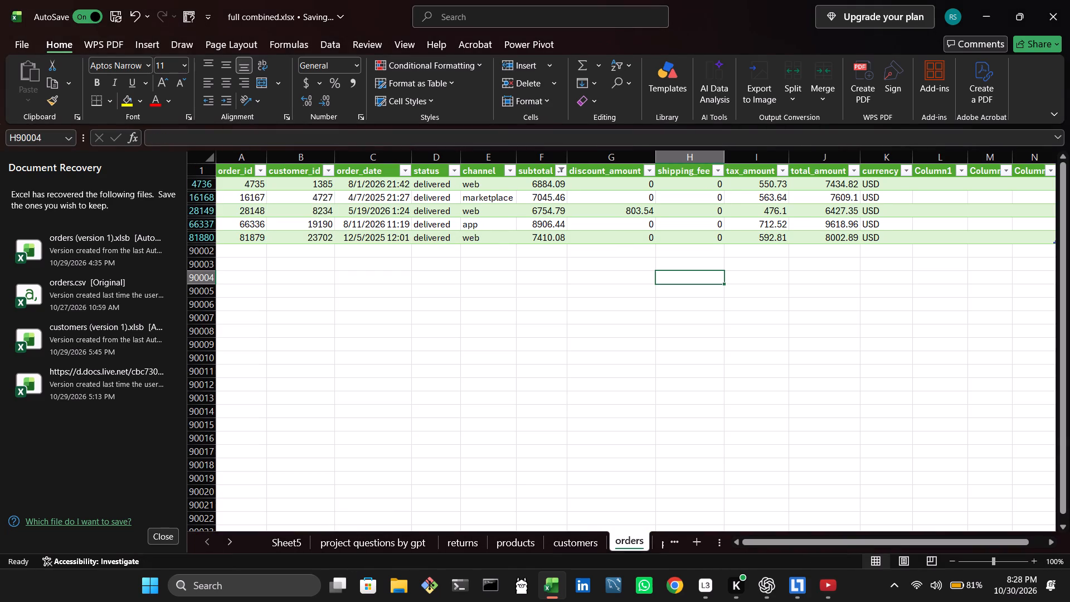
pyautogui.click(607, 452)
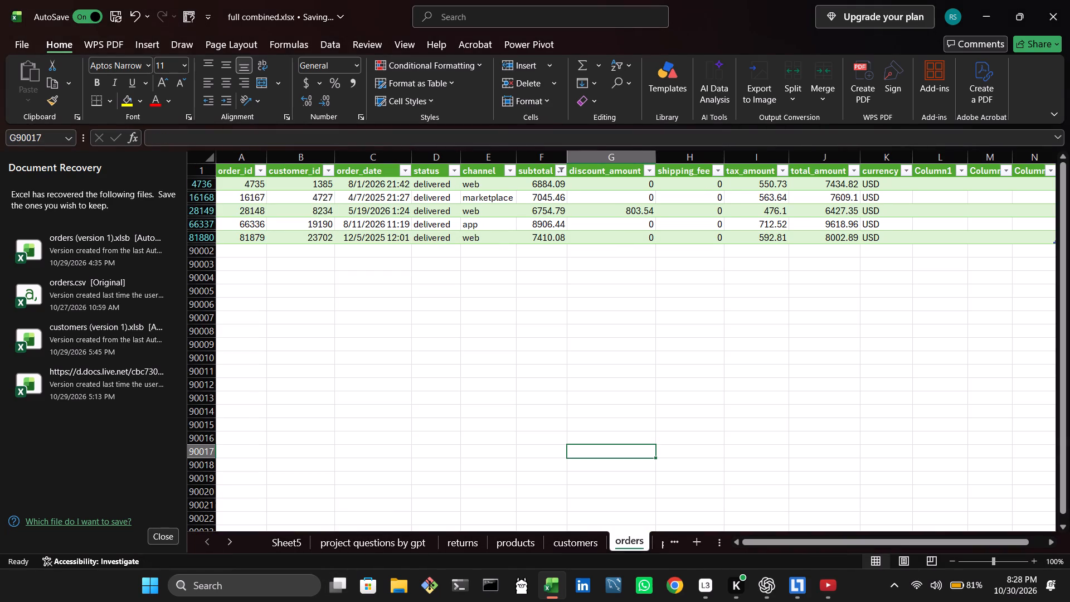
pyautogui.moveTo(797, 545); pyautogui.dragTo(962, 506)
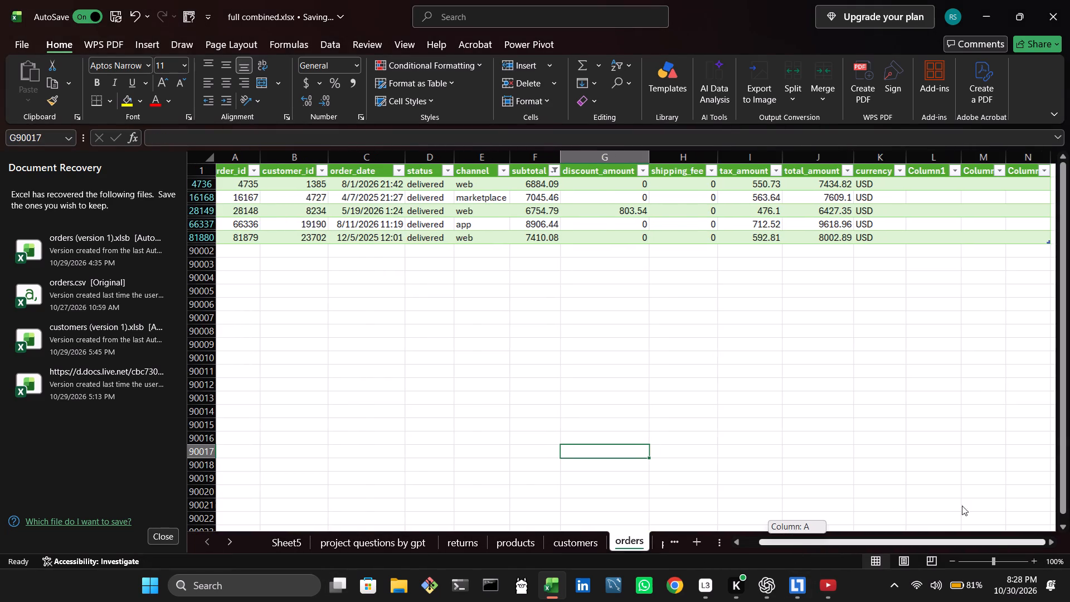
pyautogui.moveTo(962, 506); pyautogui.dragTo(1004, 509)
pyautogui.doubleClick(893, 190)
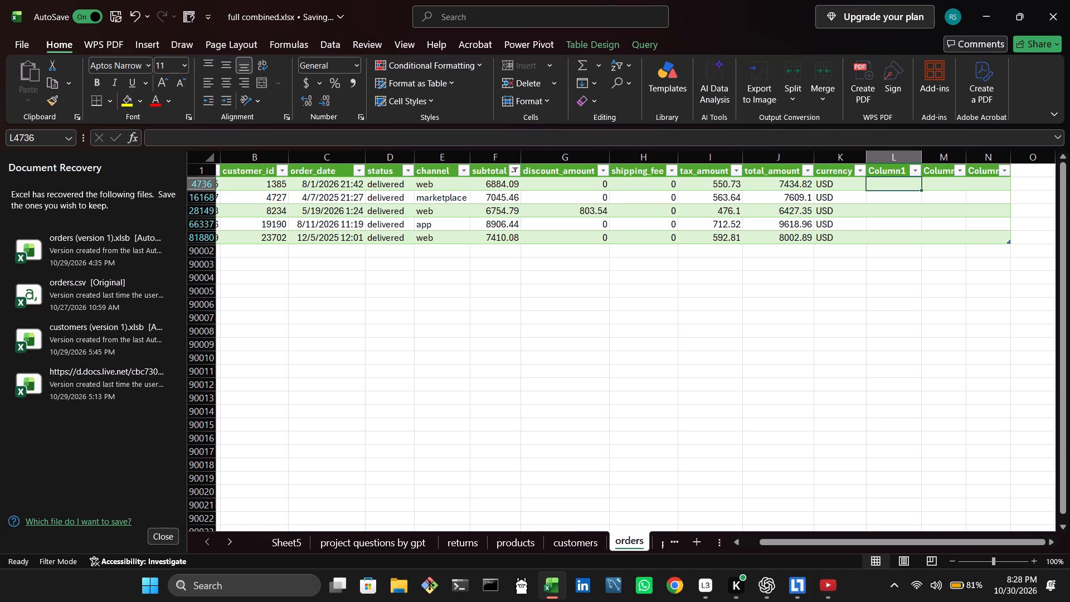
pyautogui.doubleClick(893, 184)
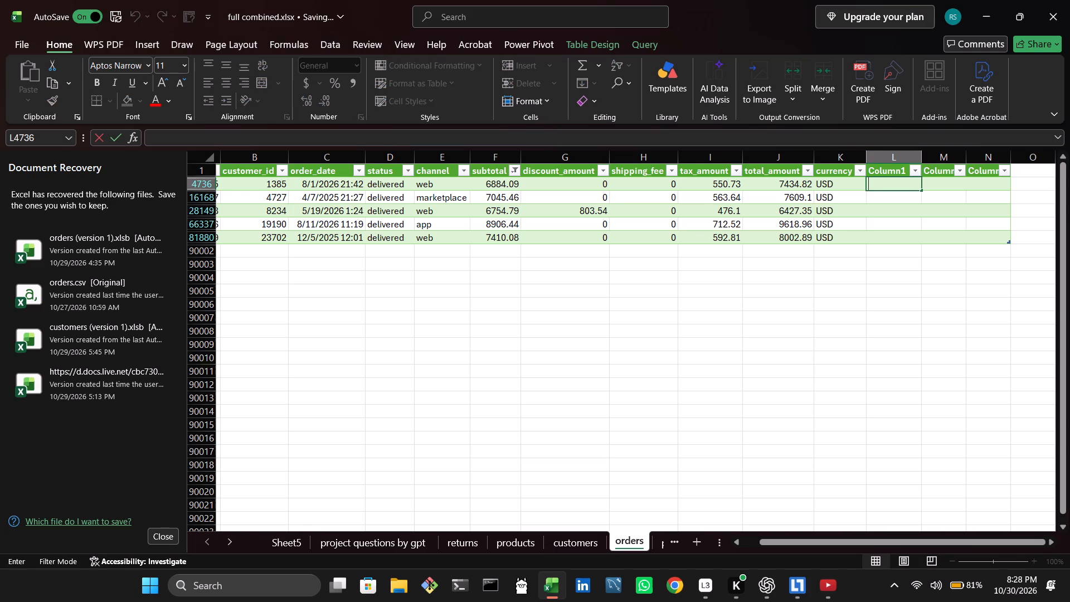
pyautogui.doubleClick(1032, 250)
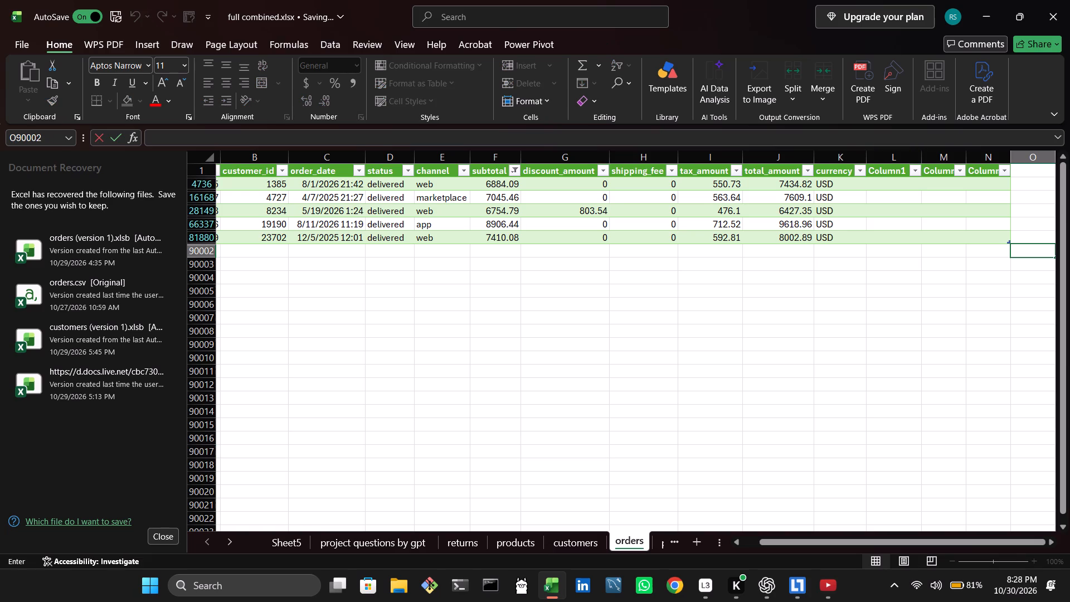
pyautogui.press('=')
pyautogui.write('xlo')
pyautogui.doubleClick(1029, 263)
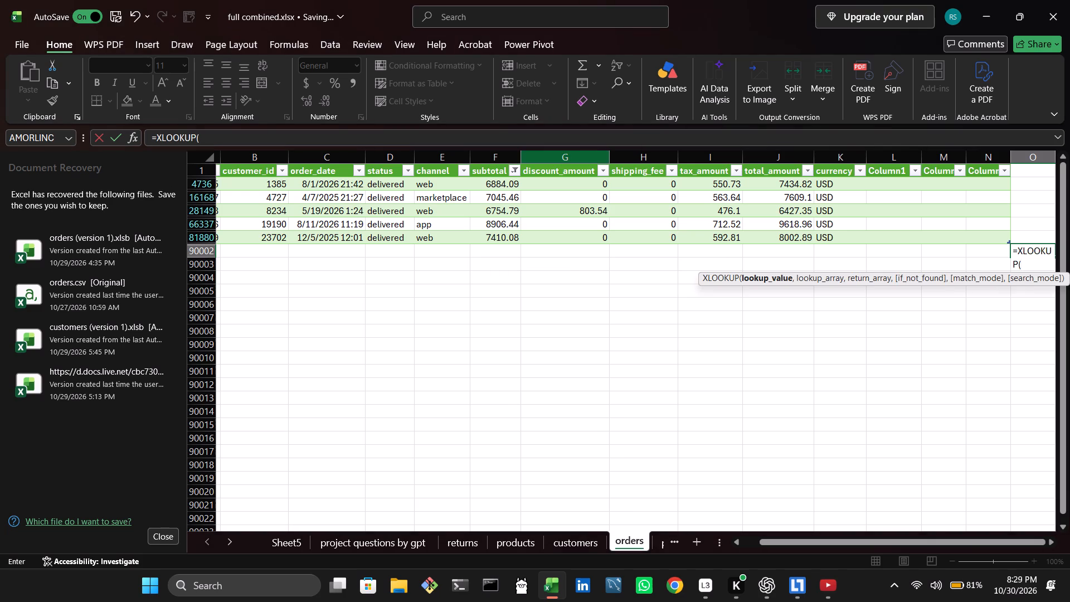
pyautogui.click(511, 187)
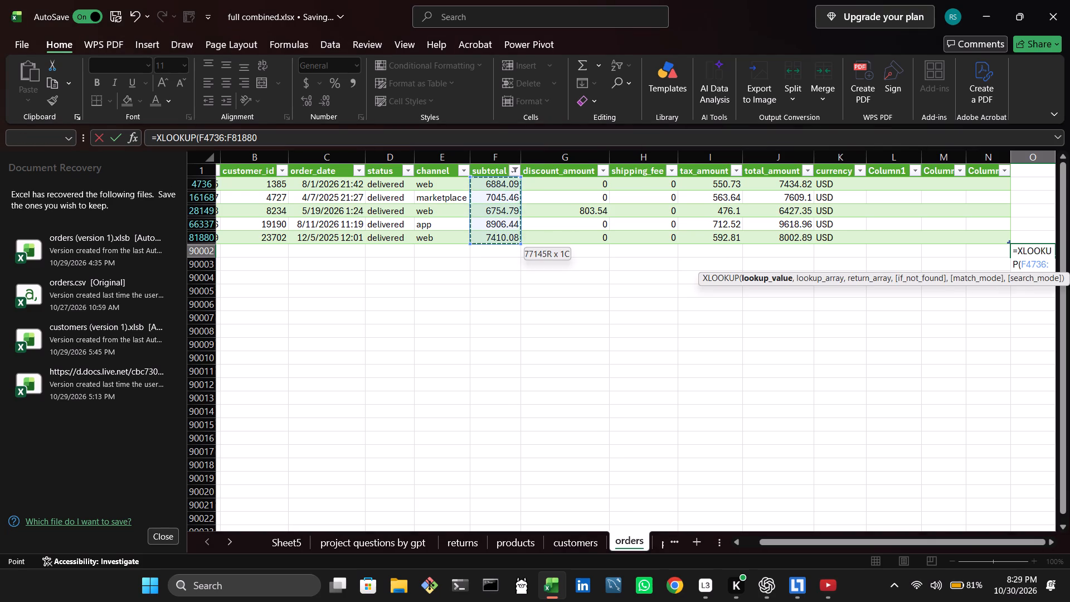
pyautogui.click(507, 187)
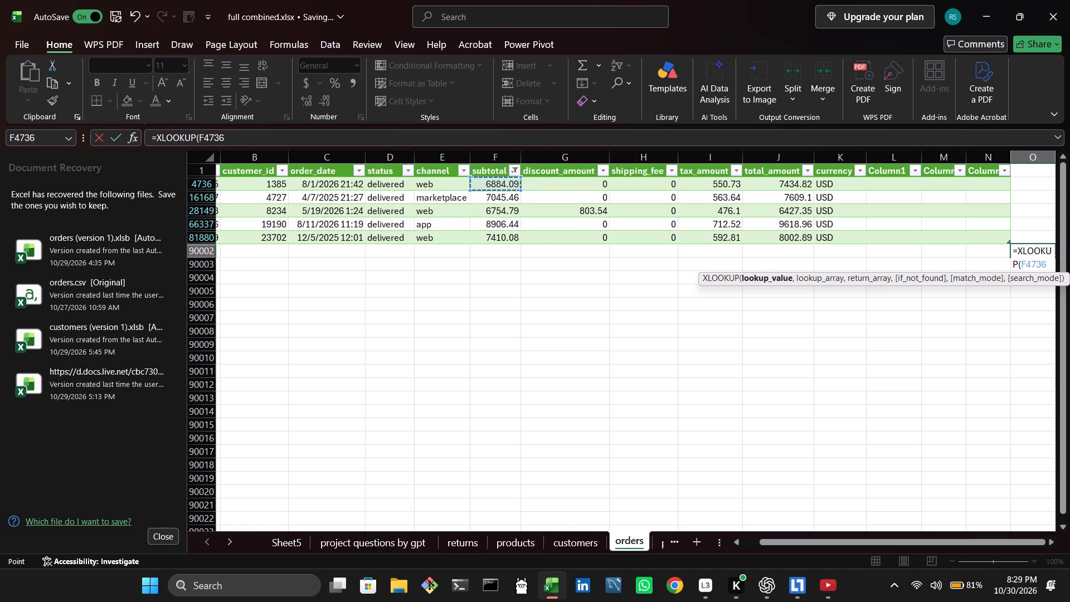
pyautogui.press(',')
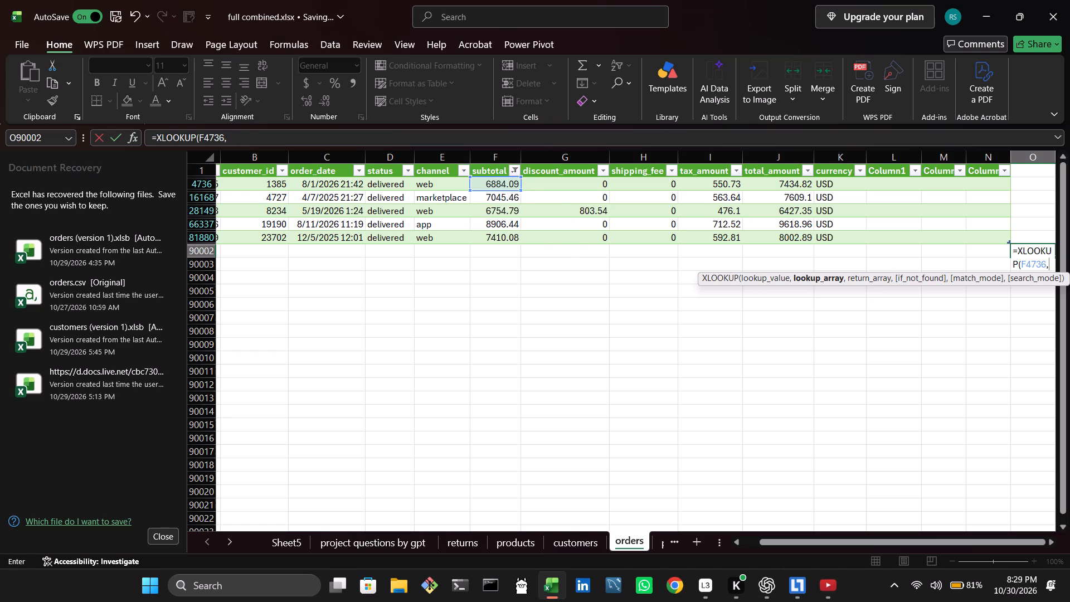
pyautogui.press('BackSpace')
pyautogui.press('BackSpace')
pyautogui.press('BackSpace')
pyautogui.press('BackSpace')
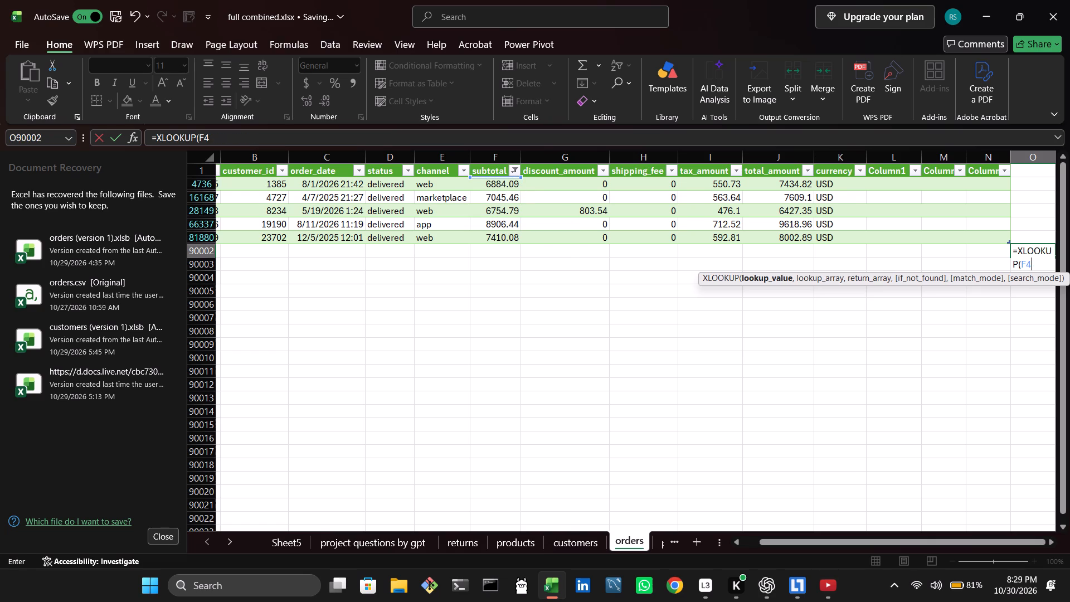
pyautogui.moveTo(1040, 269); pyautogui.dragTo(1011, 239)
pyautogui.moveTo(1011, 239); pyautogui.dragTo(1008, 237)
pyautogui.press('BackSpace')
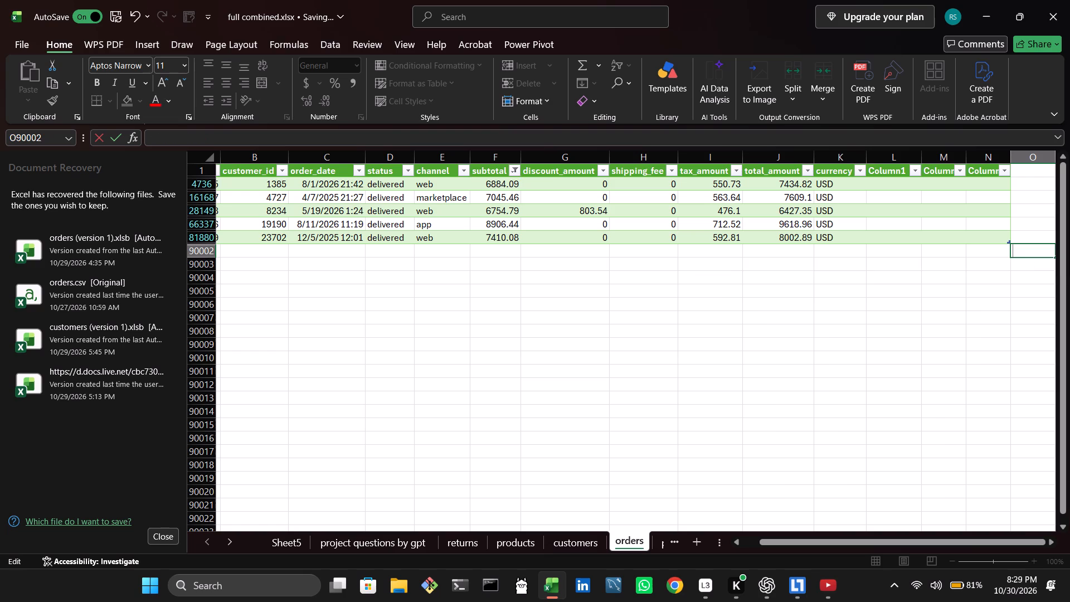
# Copy the five filtered subtotal values from the orders sheet into Sheet5, starting at cell J27 beside the country list.
pyautogui.moveTo(499, 186); pyautogui.dragTo(514, 215)
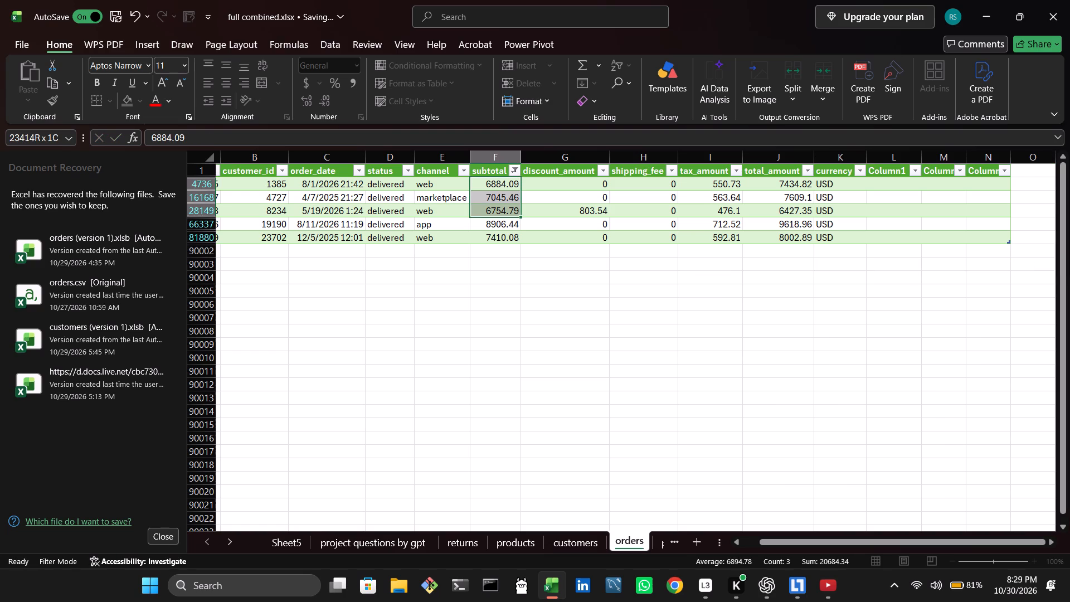
pyautogui.moveTo(514, 215); pyautogui.dragTo(519, 240)
pyautogui.rightClick(480, 213)
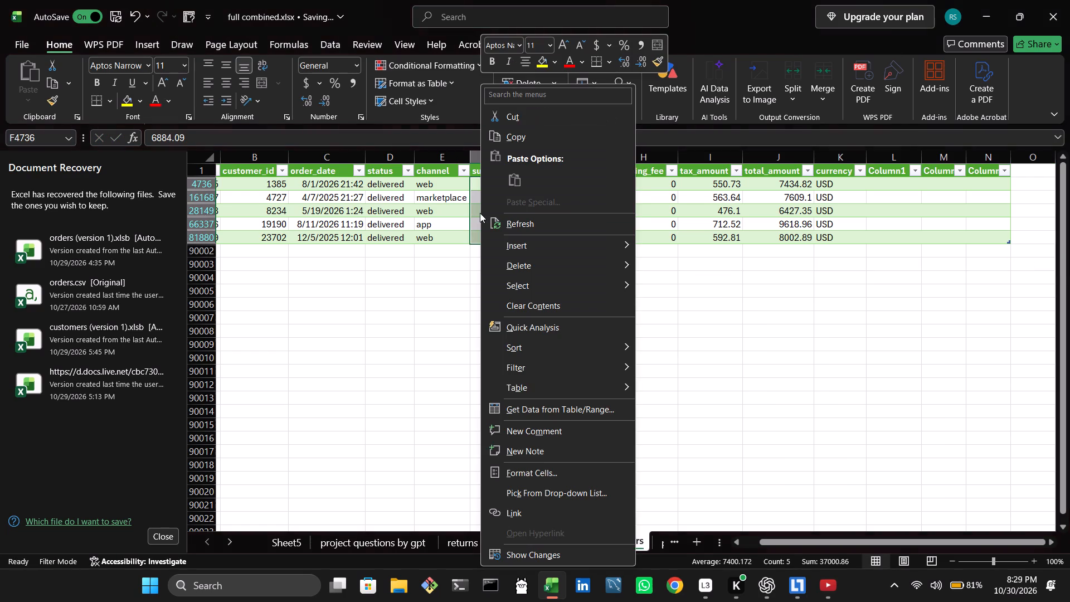
pyautogui.click(514, 131)
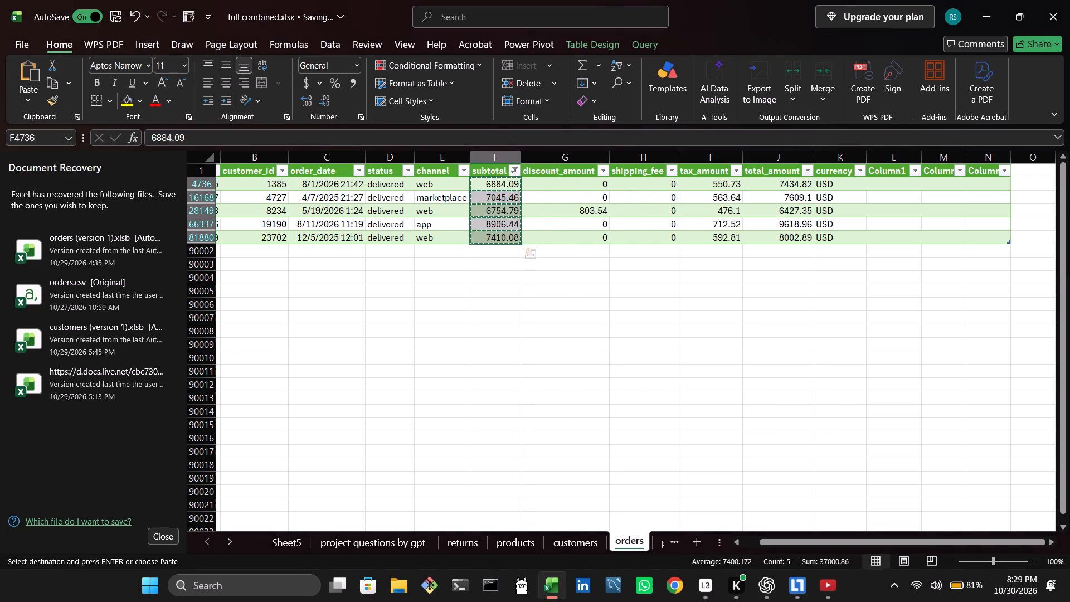
pyautogui.click(332, 541)
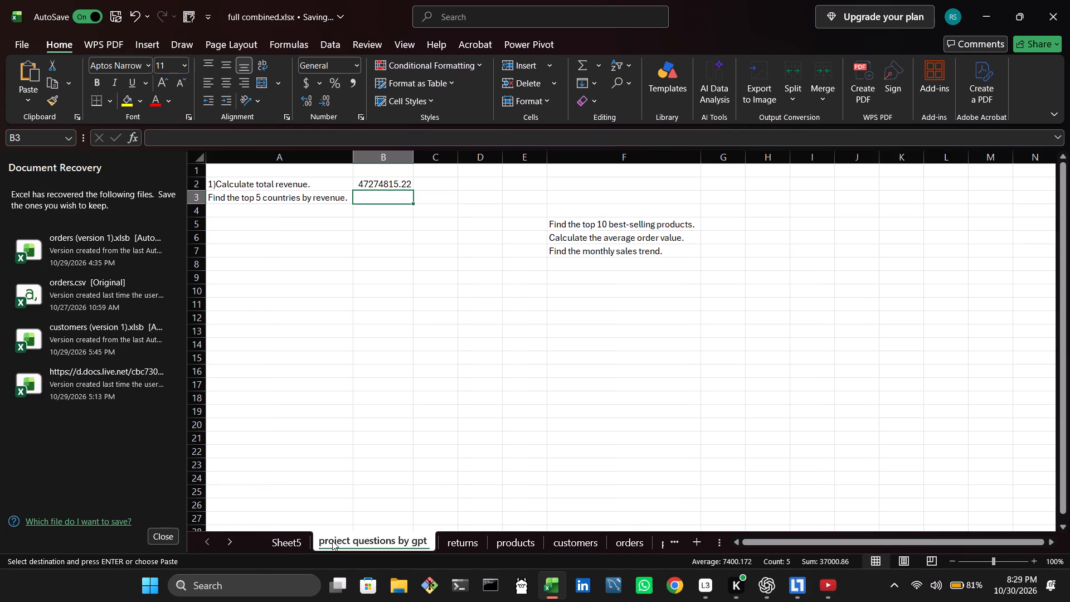
pyautogui.click(274, 537)
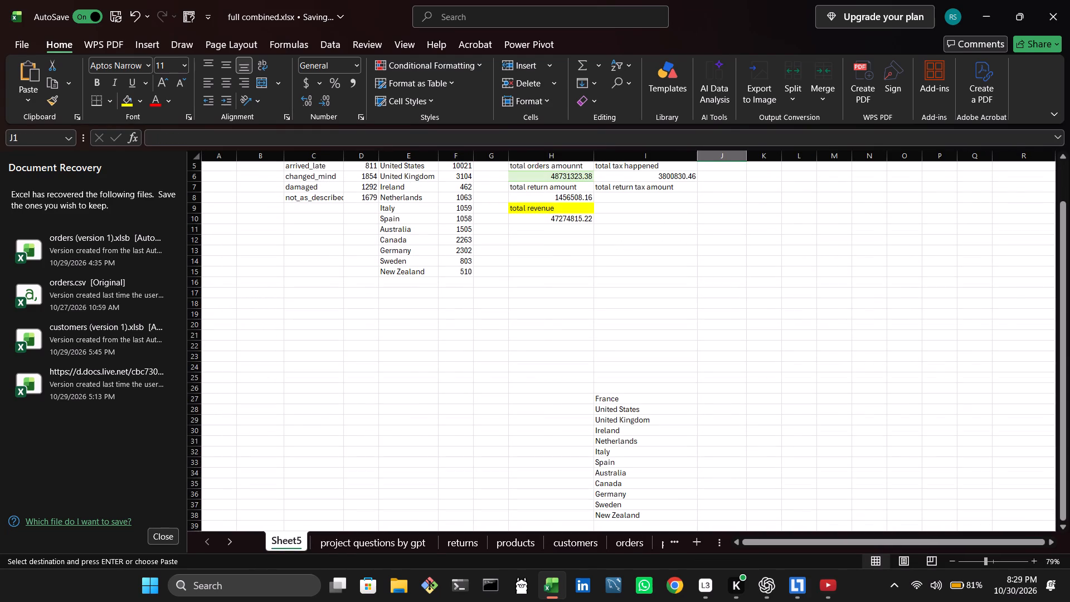
pyautogui.click(719, 406)
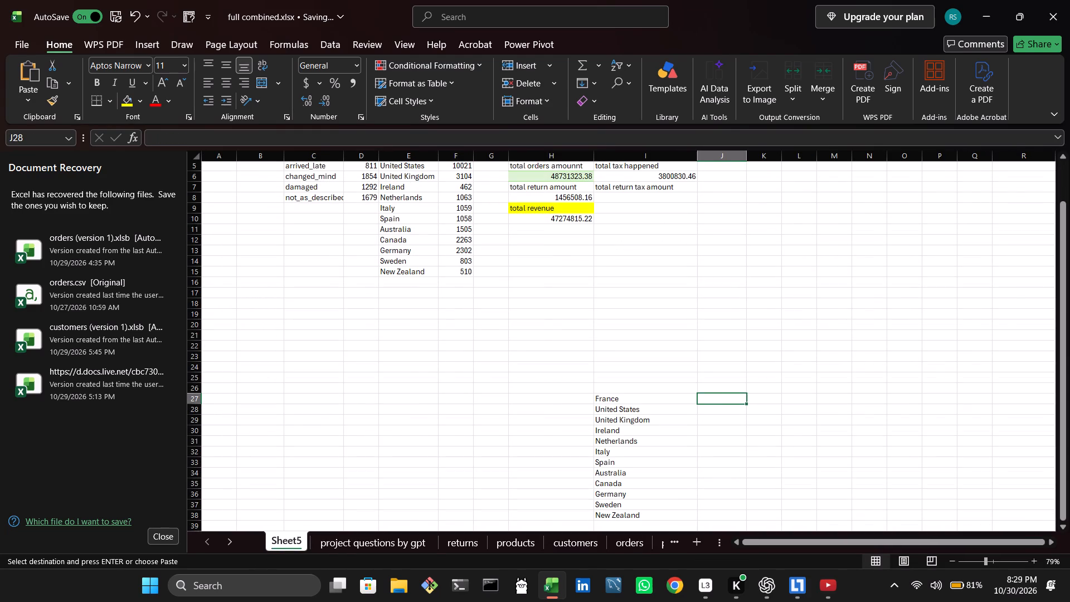
pyautogui.click(719, 397)
pyautogui.rightClick(719, 397)
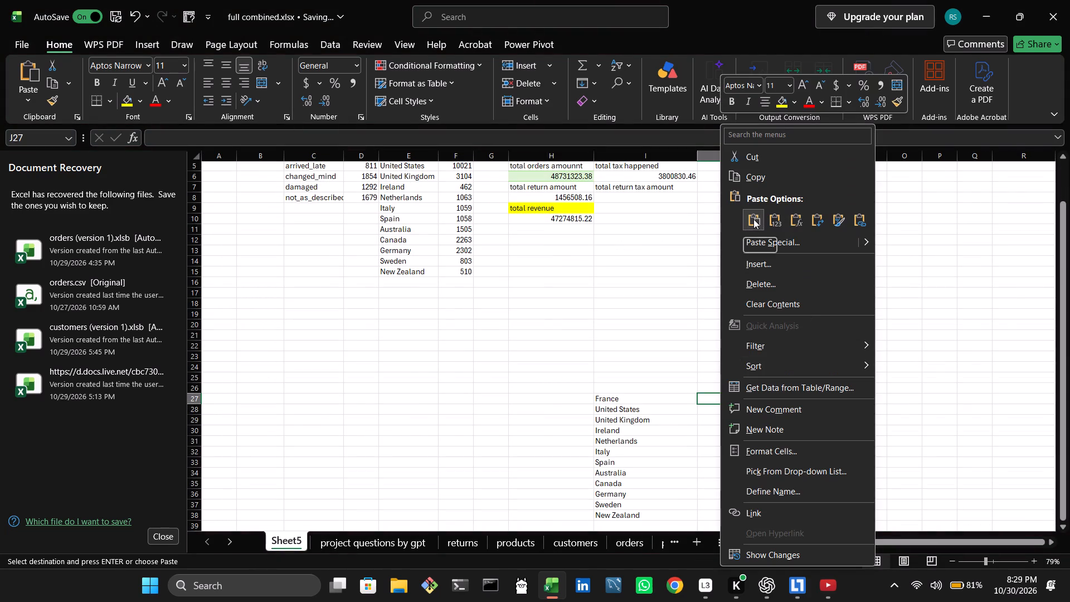
pyautogui.click(753, 219)
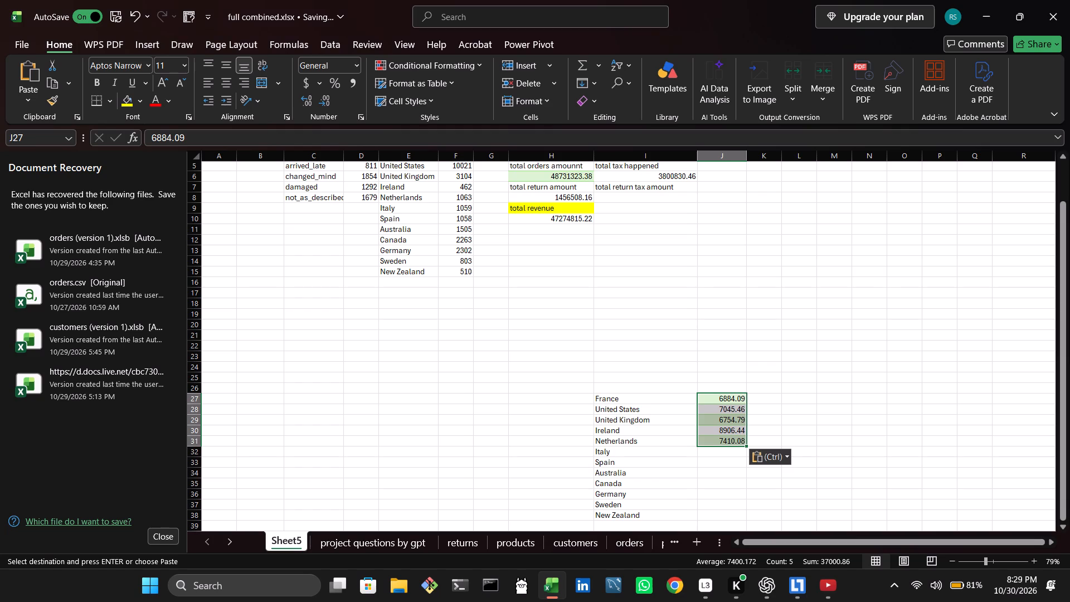
# Start an XLOOKUP formula in cell K27 of Sheet5 with the subtotal in J27 as the lookup value.
pyautogui.doubleClick(764, 396)
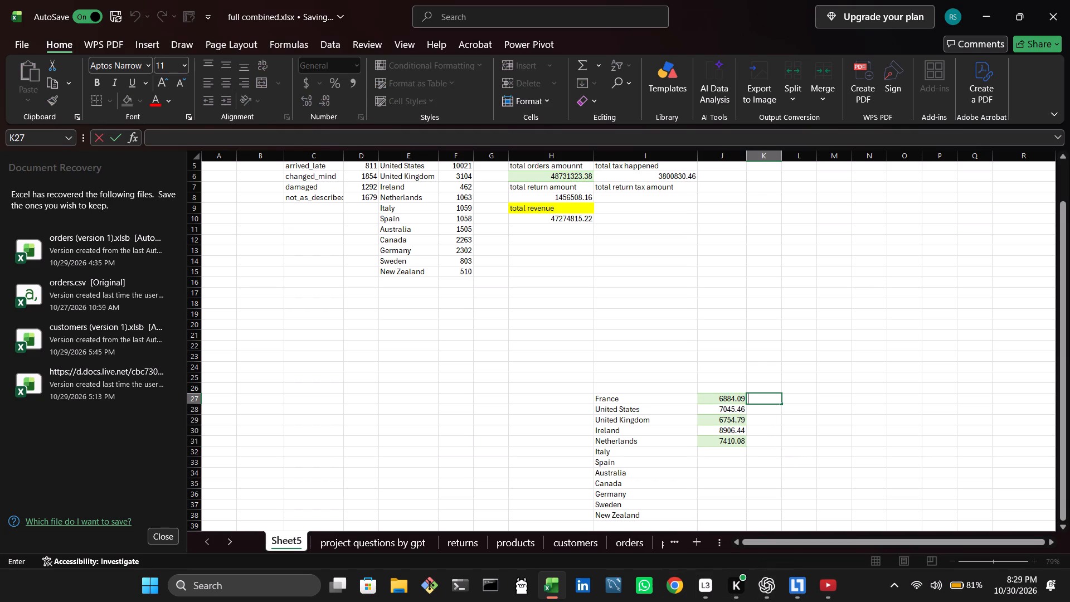
pyautogui.press('=')
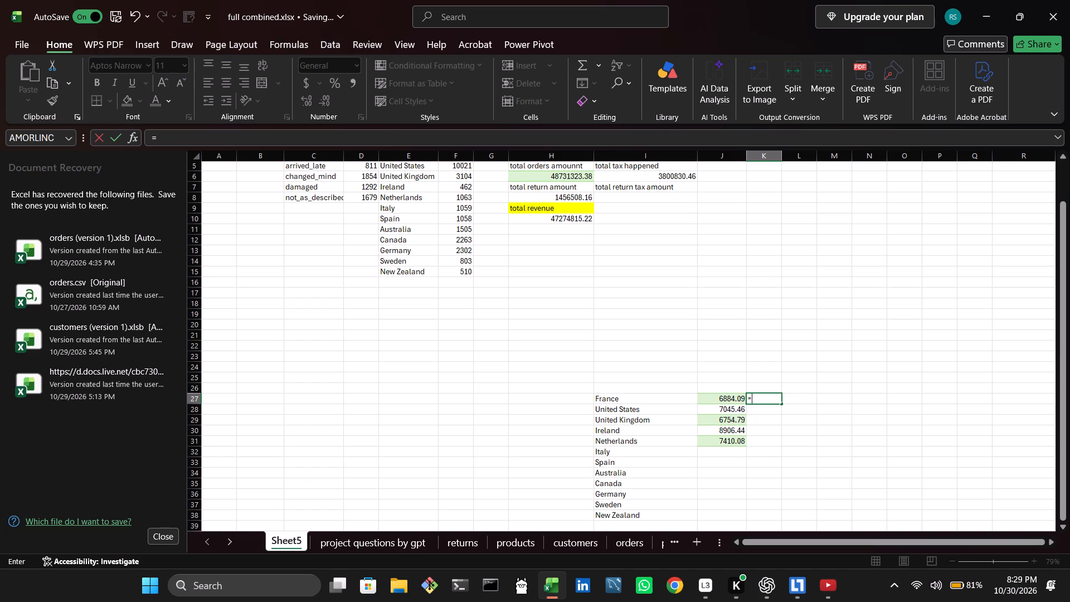
pyautogui.write('xloo')
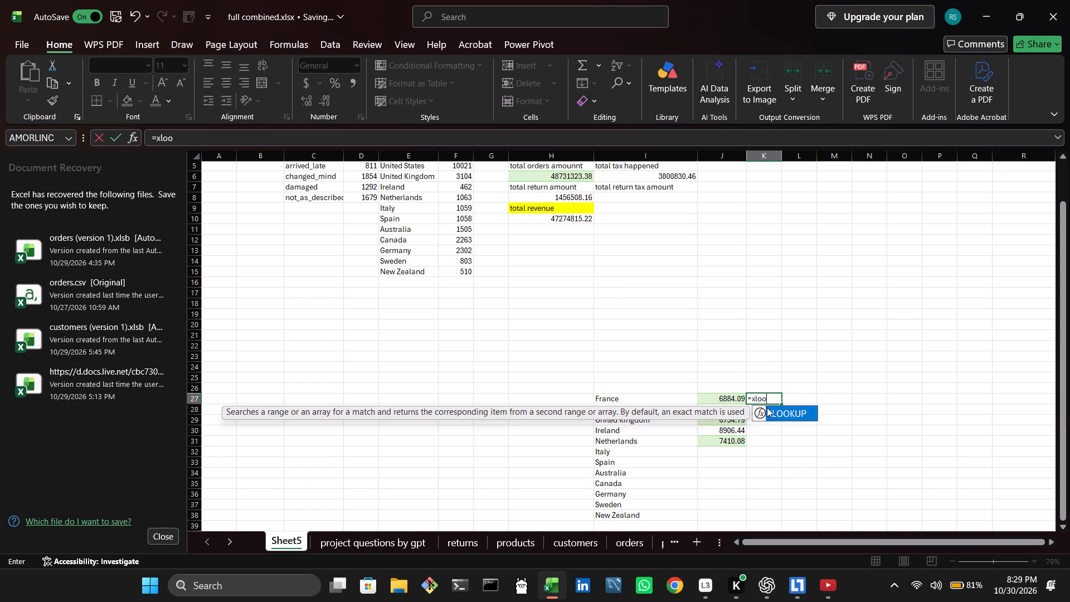
pyautogui.doubleClick(772, 412)
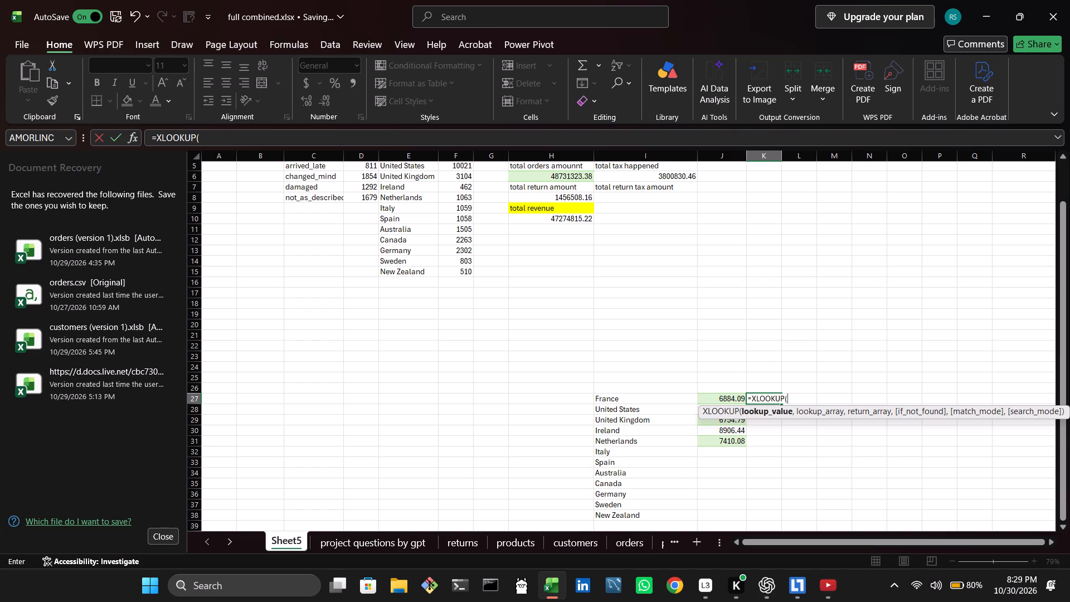
pyautogui.click(733, 397)
pyautogui.press(',')
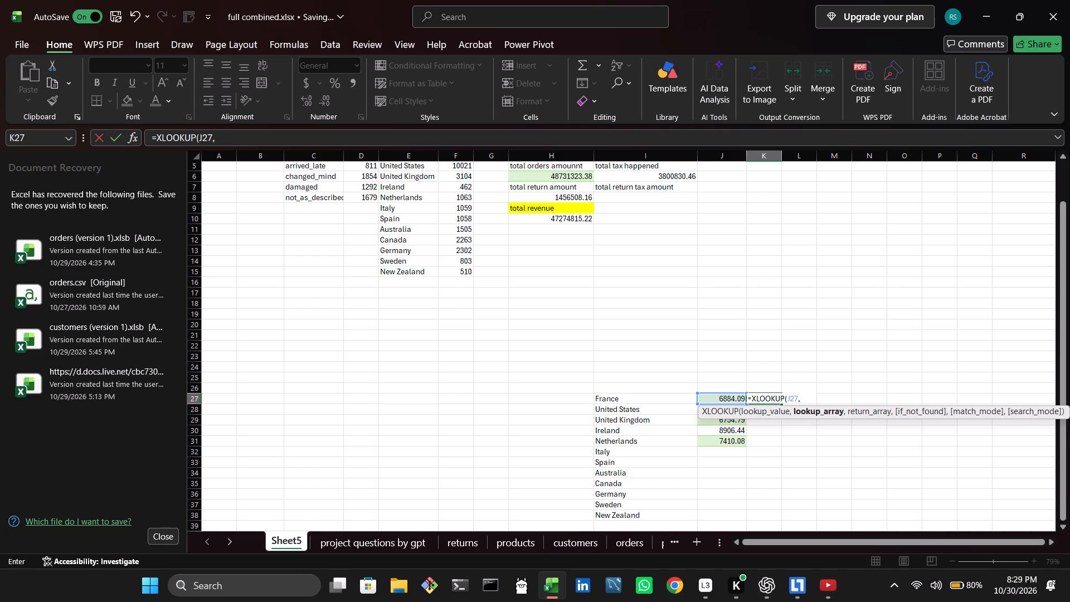
pyautogui.click(733, 397)
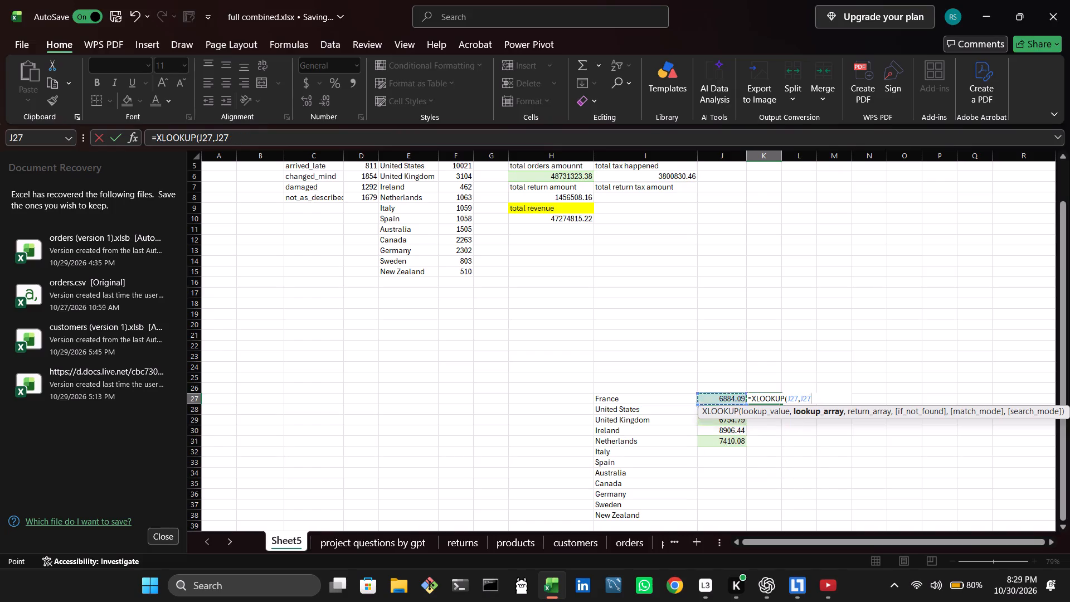
pyautogui.press('BackSpace')
pyautogui.press('BackSpace')
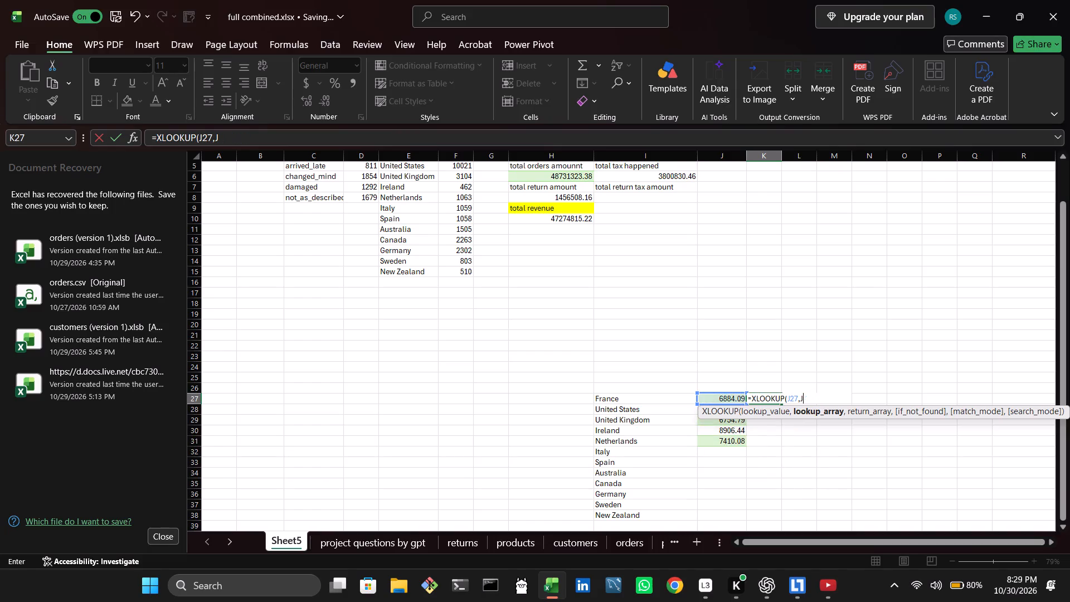
pyautogui.press('BackSpace')
pyautogui.press('BackSpace')
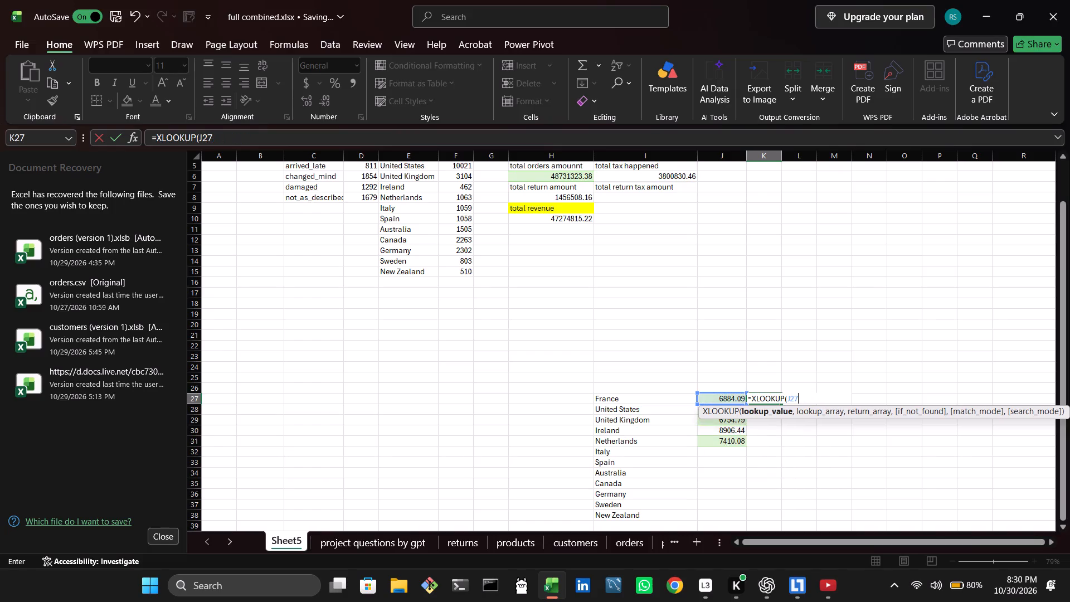
pyautogui.press(',')
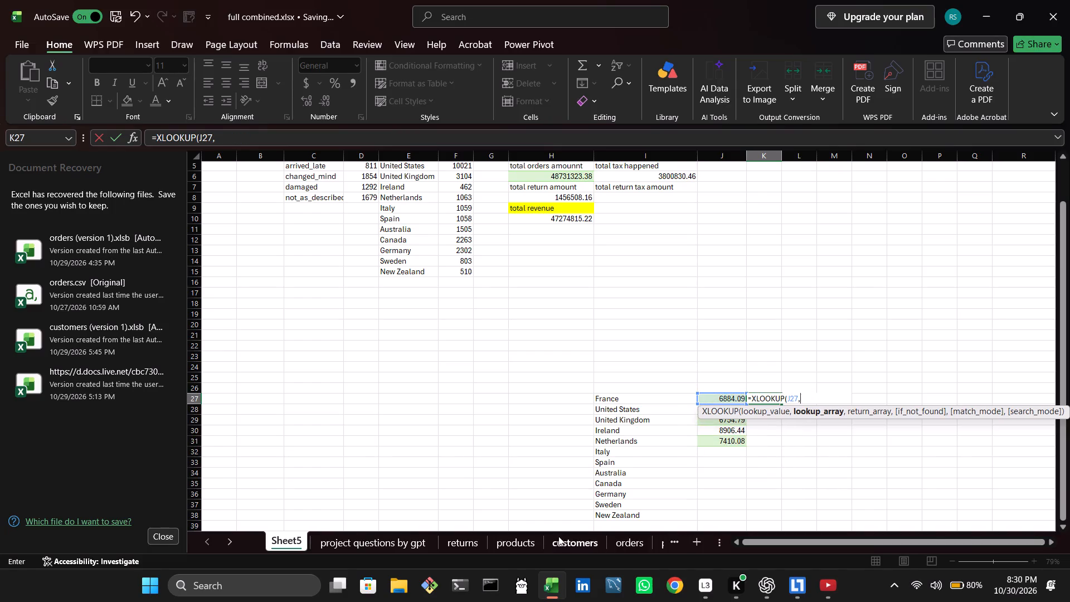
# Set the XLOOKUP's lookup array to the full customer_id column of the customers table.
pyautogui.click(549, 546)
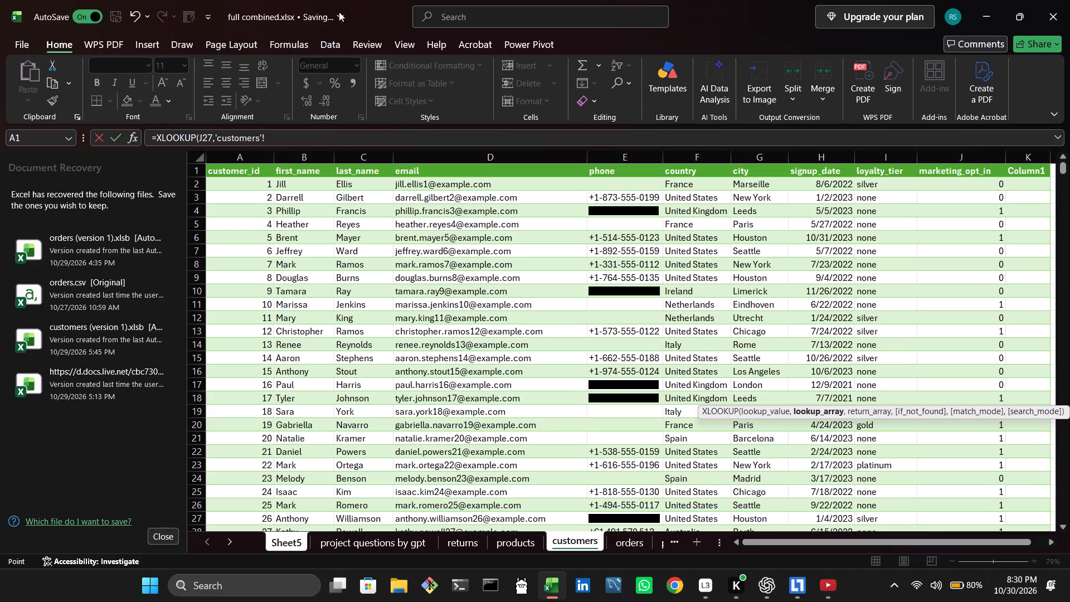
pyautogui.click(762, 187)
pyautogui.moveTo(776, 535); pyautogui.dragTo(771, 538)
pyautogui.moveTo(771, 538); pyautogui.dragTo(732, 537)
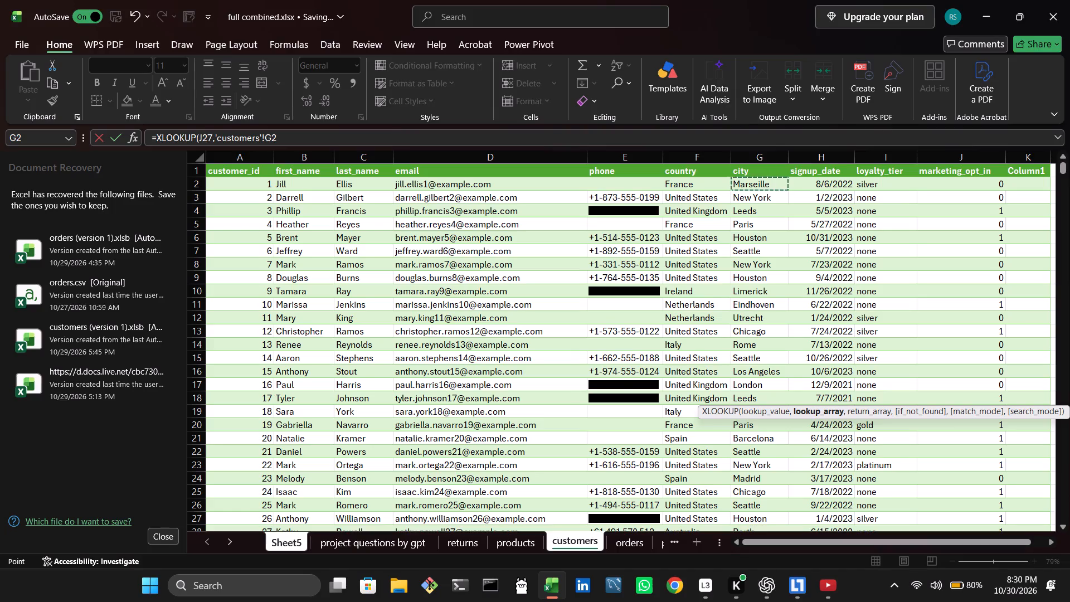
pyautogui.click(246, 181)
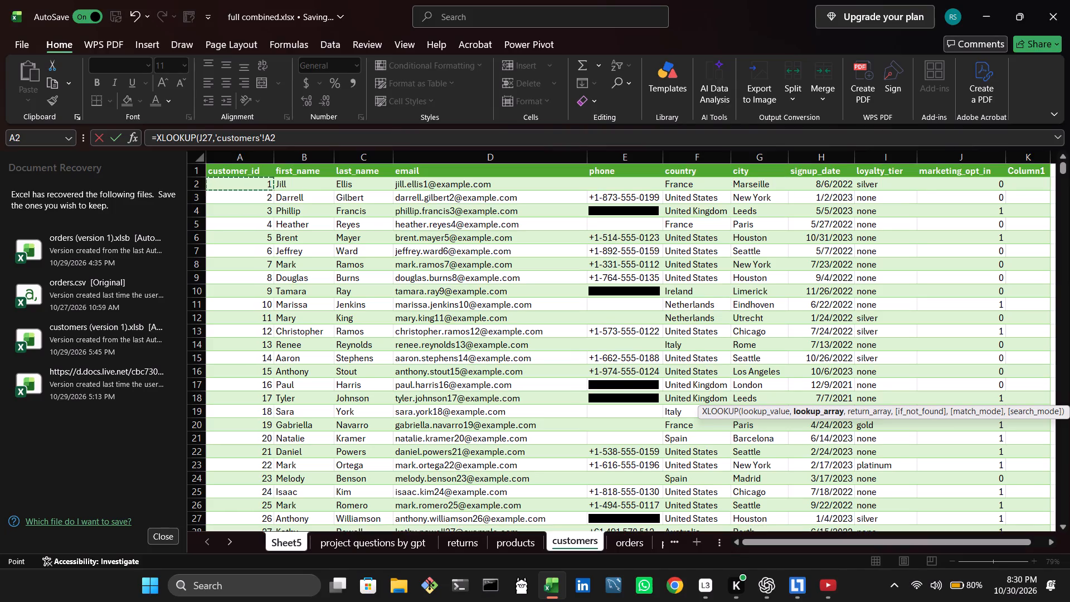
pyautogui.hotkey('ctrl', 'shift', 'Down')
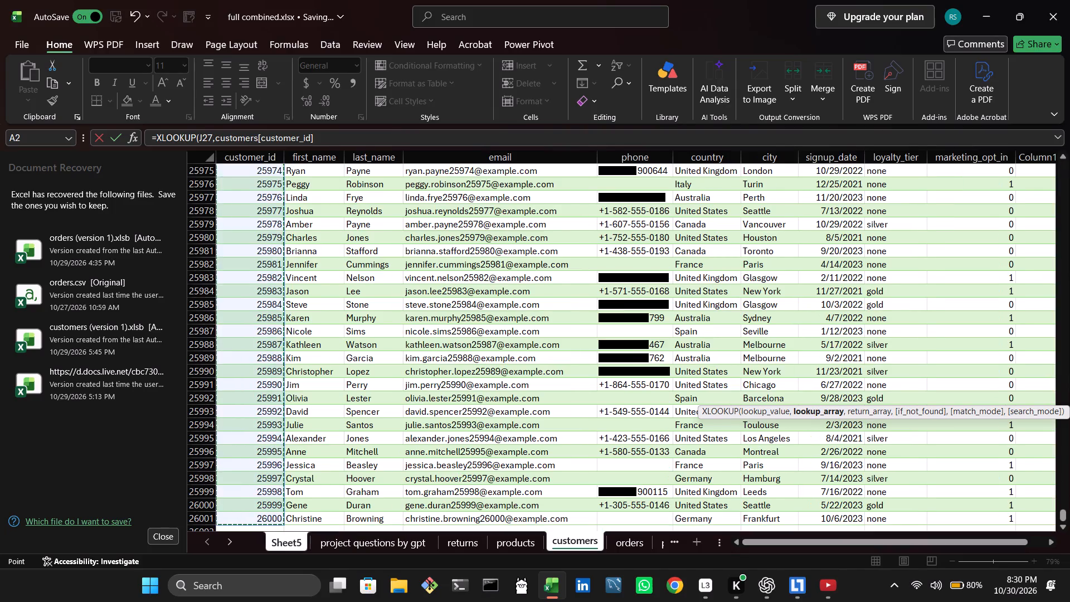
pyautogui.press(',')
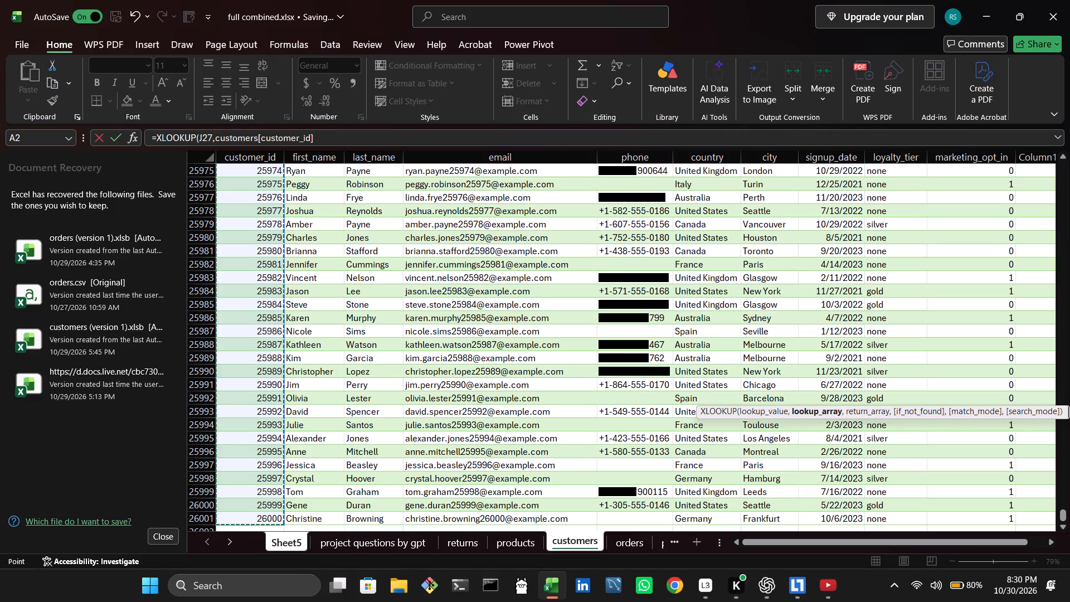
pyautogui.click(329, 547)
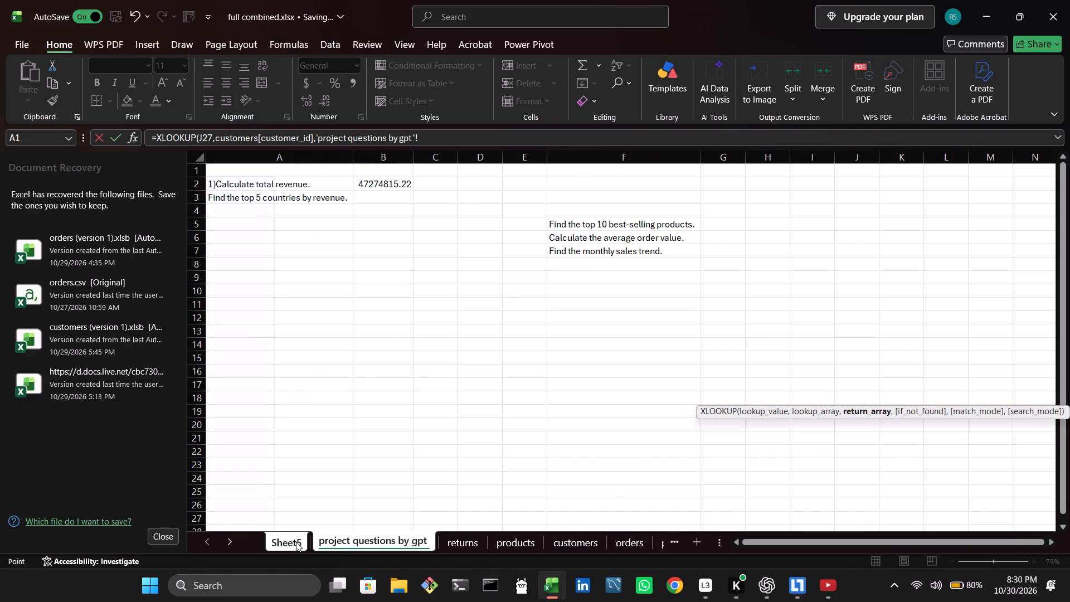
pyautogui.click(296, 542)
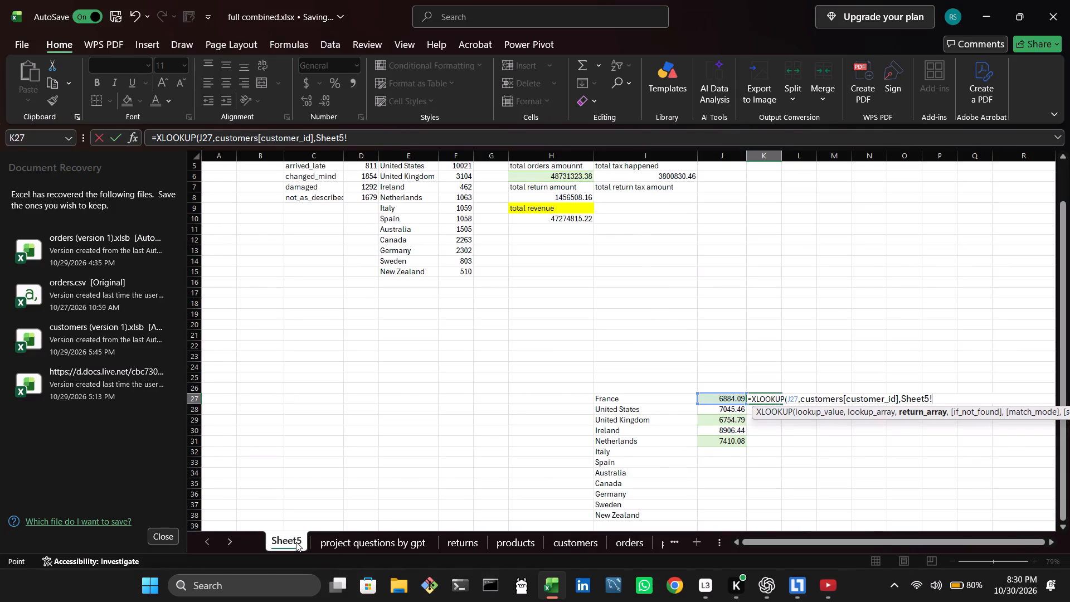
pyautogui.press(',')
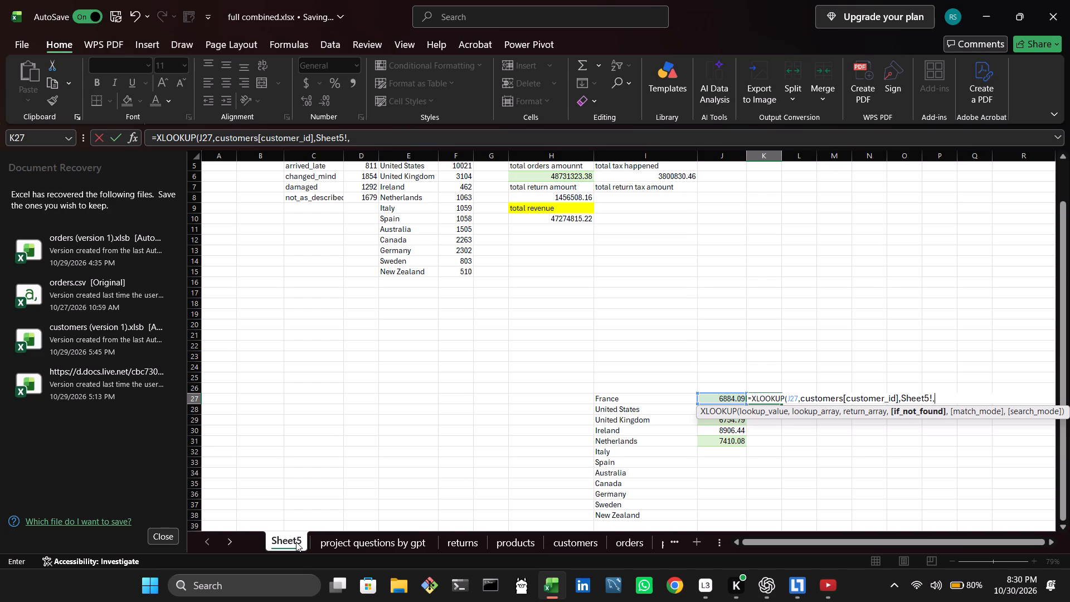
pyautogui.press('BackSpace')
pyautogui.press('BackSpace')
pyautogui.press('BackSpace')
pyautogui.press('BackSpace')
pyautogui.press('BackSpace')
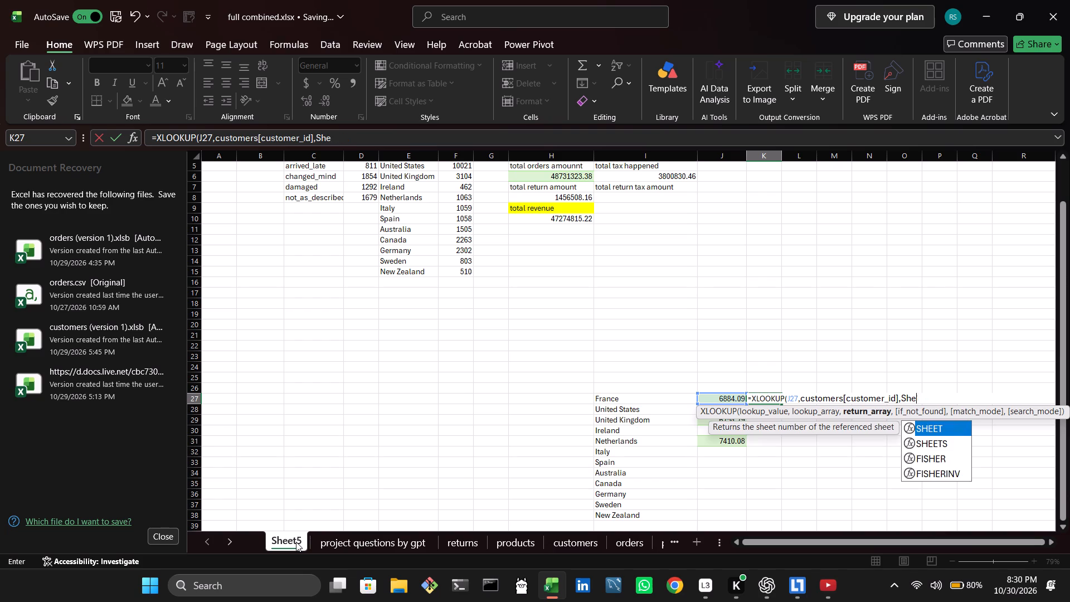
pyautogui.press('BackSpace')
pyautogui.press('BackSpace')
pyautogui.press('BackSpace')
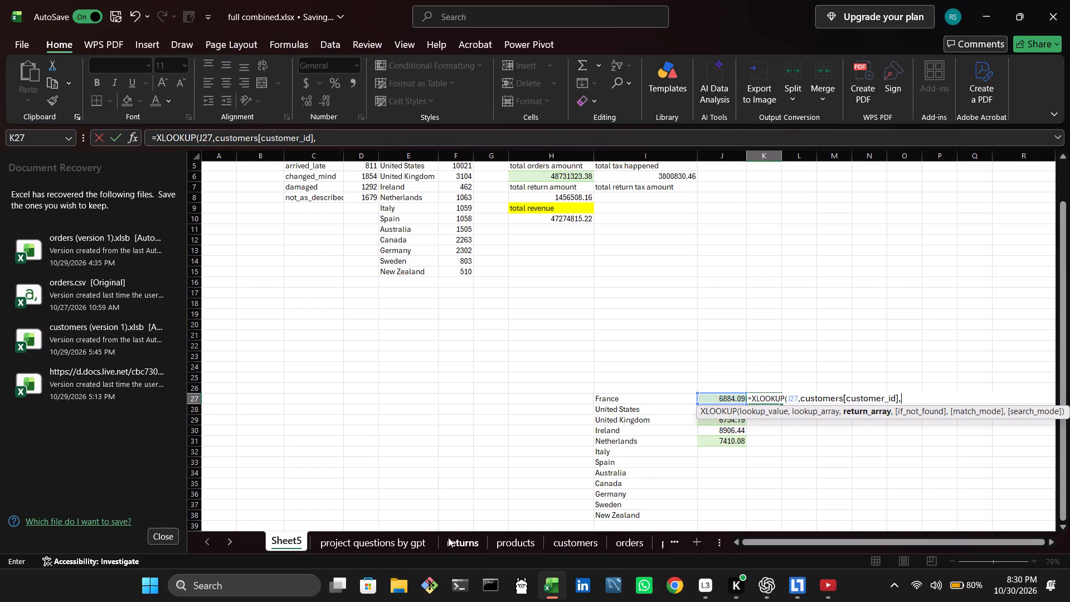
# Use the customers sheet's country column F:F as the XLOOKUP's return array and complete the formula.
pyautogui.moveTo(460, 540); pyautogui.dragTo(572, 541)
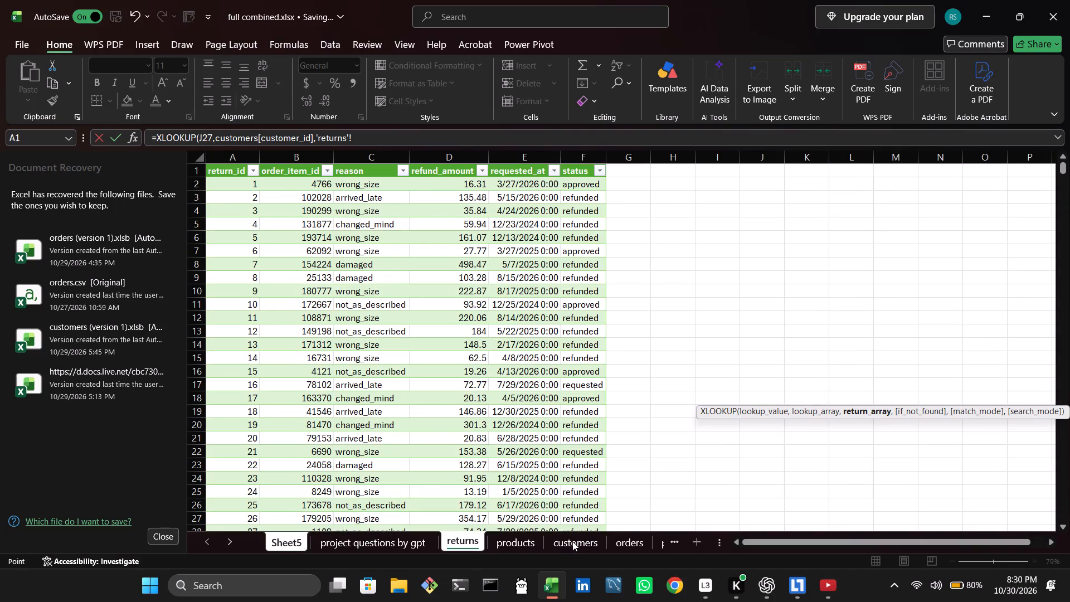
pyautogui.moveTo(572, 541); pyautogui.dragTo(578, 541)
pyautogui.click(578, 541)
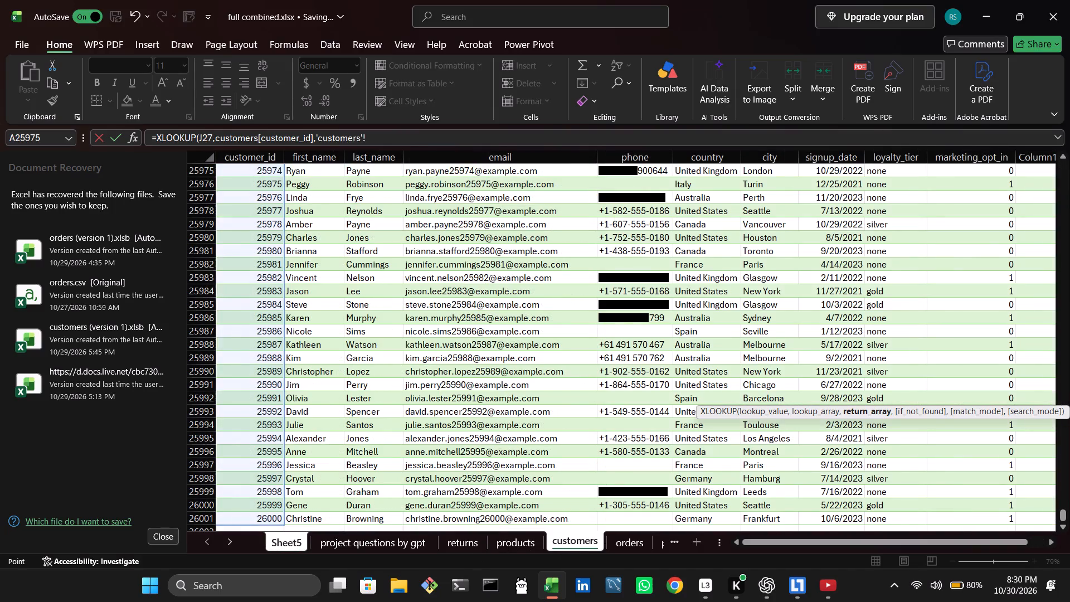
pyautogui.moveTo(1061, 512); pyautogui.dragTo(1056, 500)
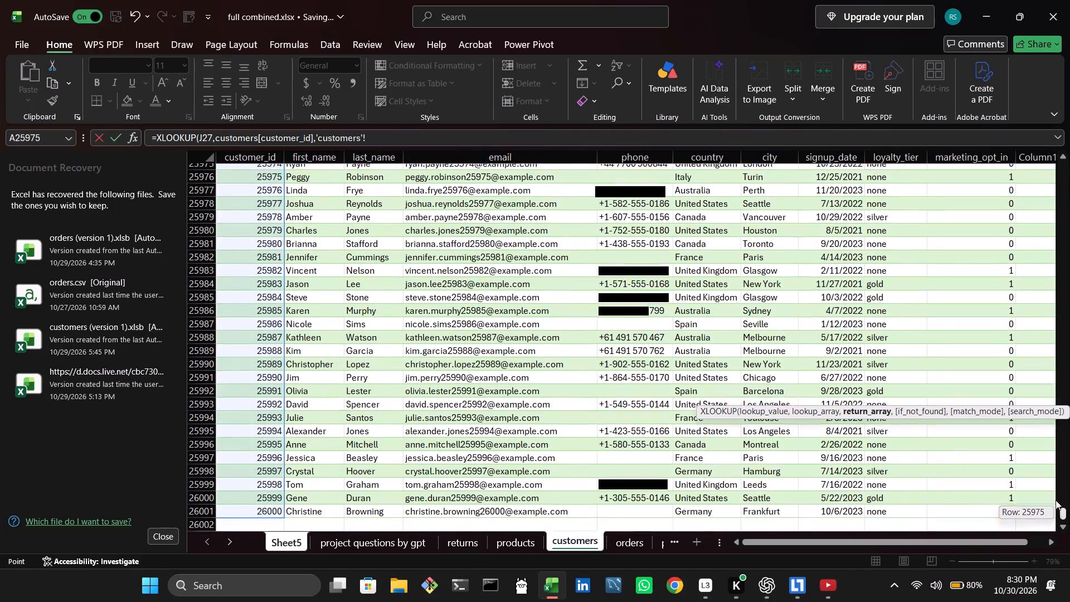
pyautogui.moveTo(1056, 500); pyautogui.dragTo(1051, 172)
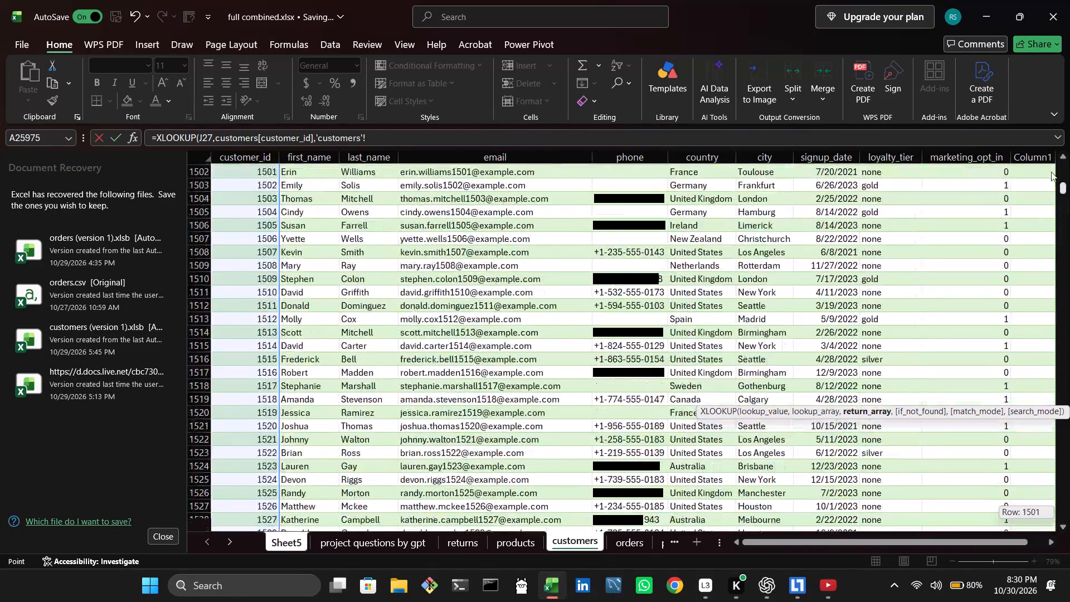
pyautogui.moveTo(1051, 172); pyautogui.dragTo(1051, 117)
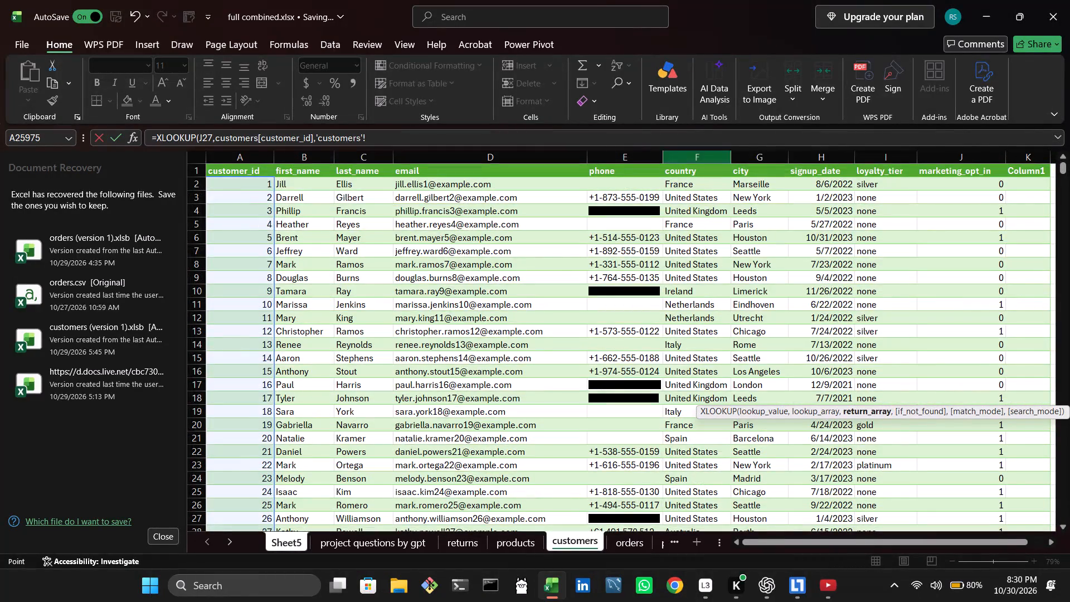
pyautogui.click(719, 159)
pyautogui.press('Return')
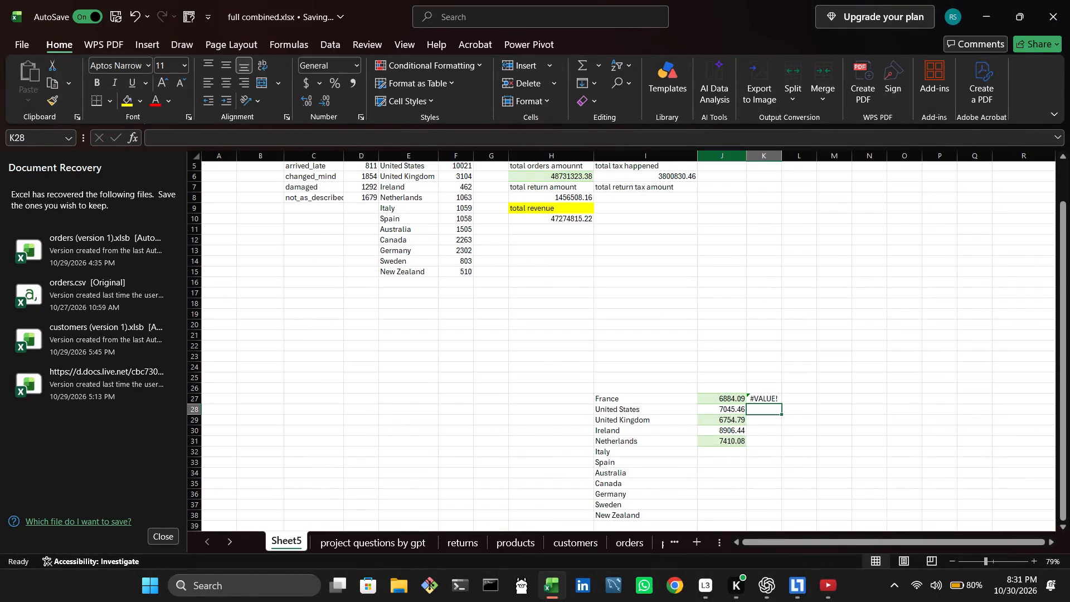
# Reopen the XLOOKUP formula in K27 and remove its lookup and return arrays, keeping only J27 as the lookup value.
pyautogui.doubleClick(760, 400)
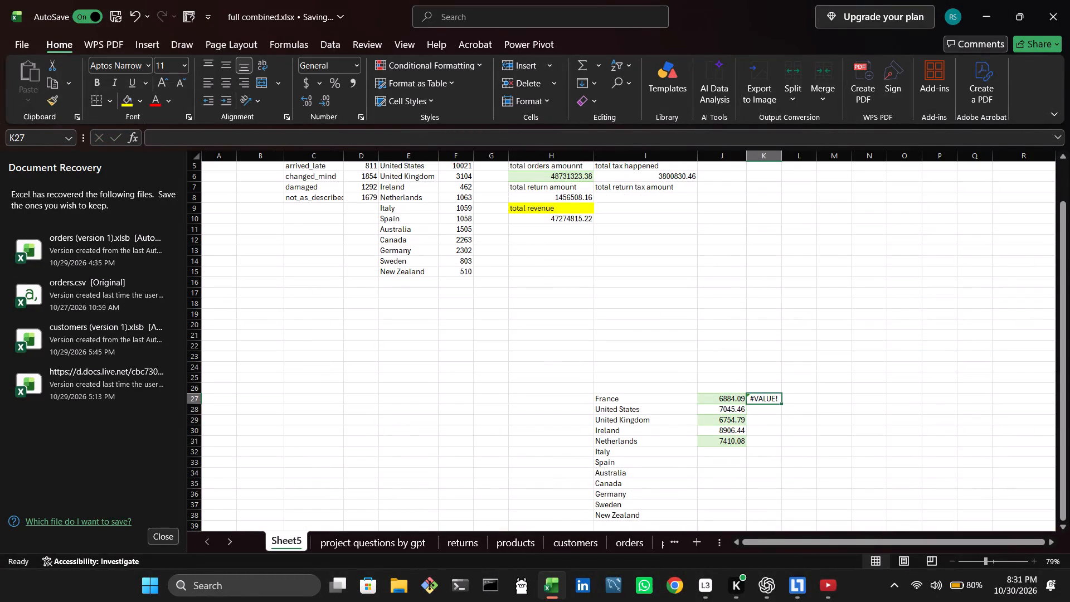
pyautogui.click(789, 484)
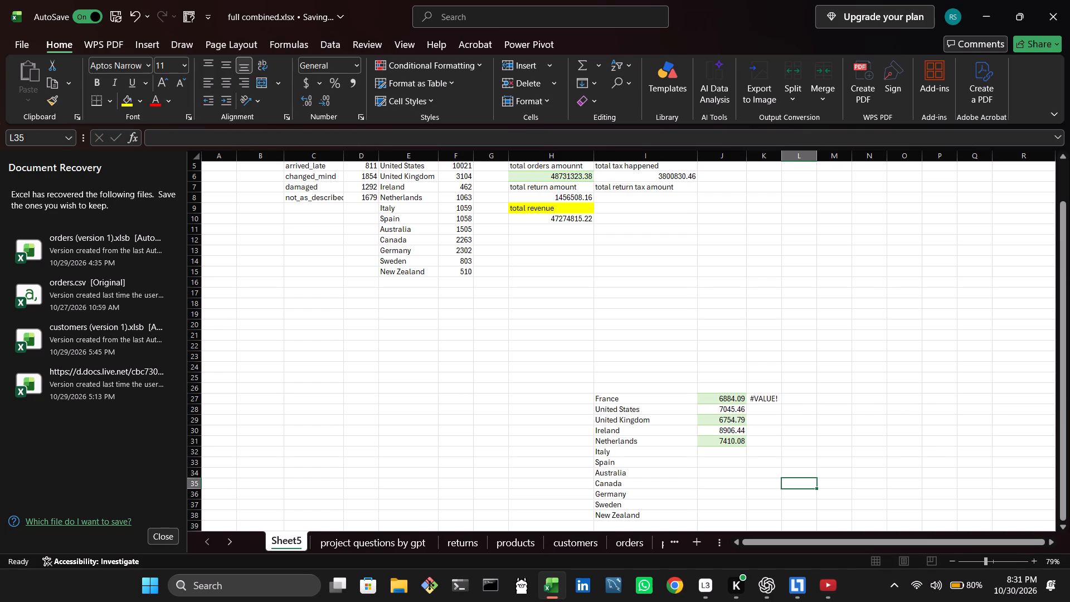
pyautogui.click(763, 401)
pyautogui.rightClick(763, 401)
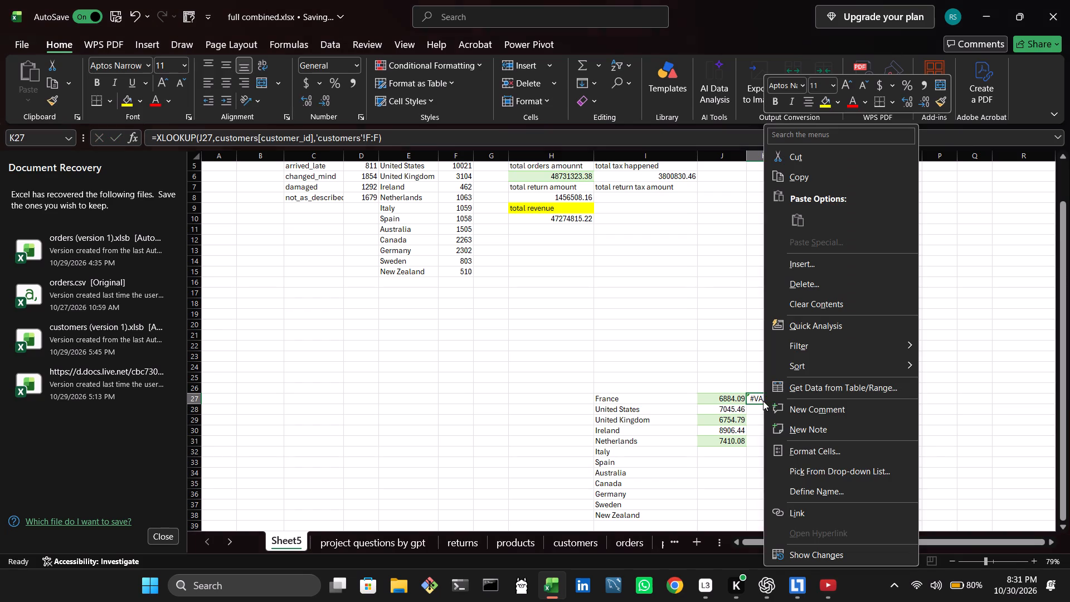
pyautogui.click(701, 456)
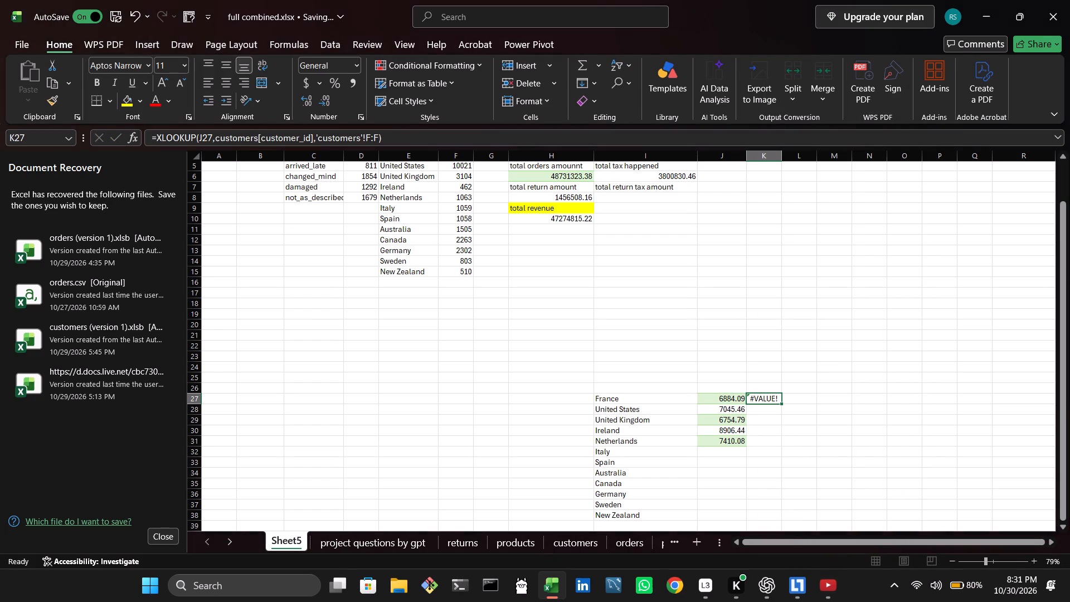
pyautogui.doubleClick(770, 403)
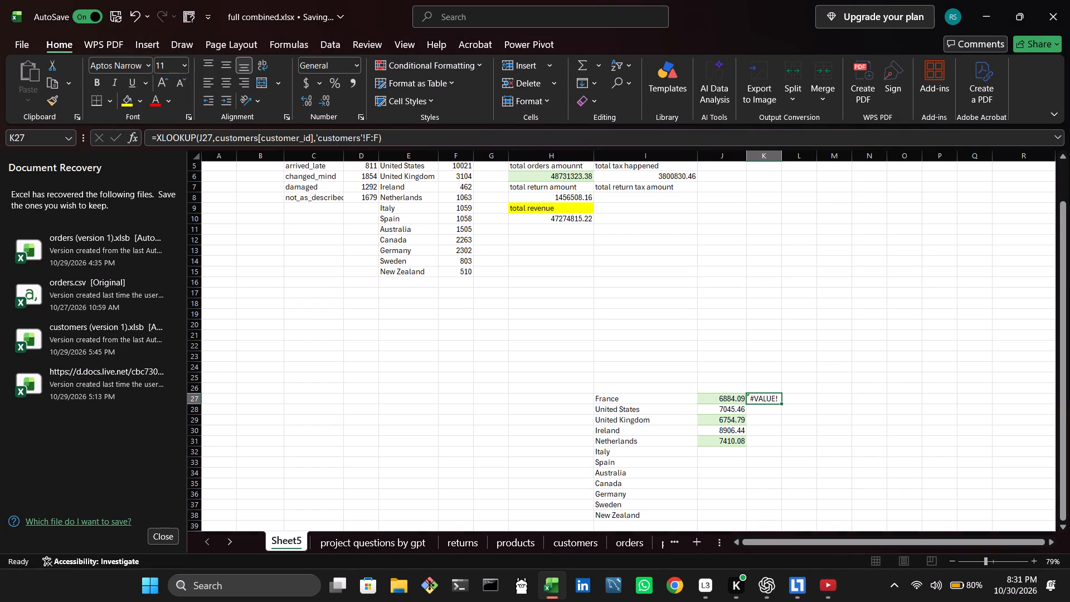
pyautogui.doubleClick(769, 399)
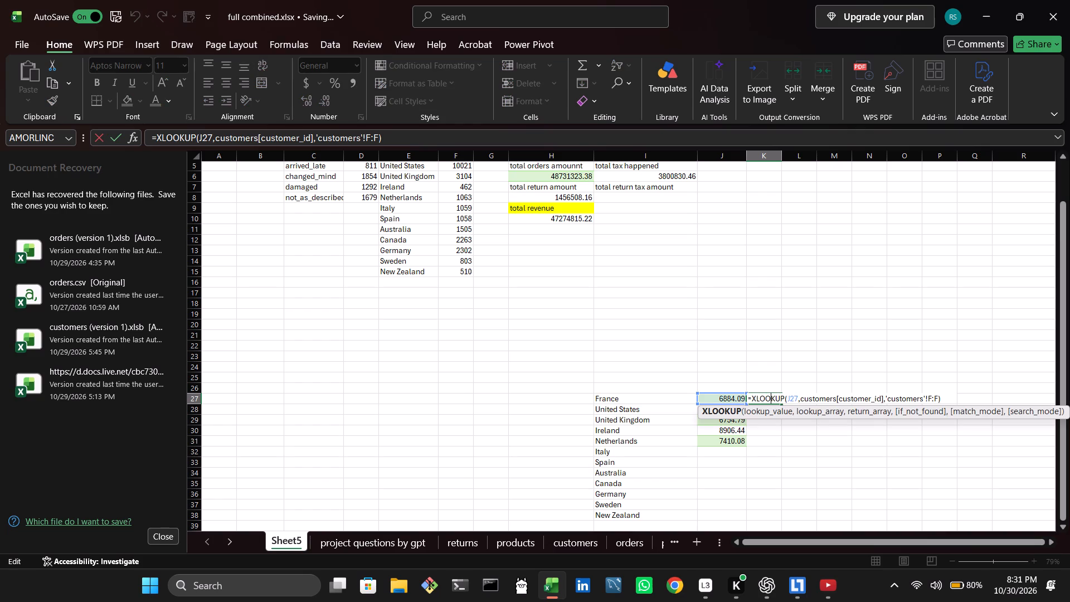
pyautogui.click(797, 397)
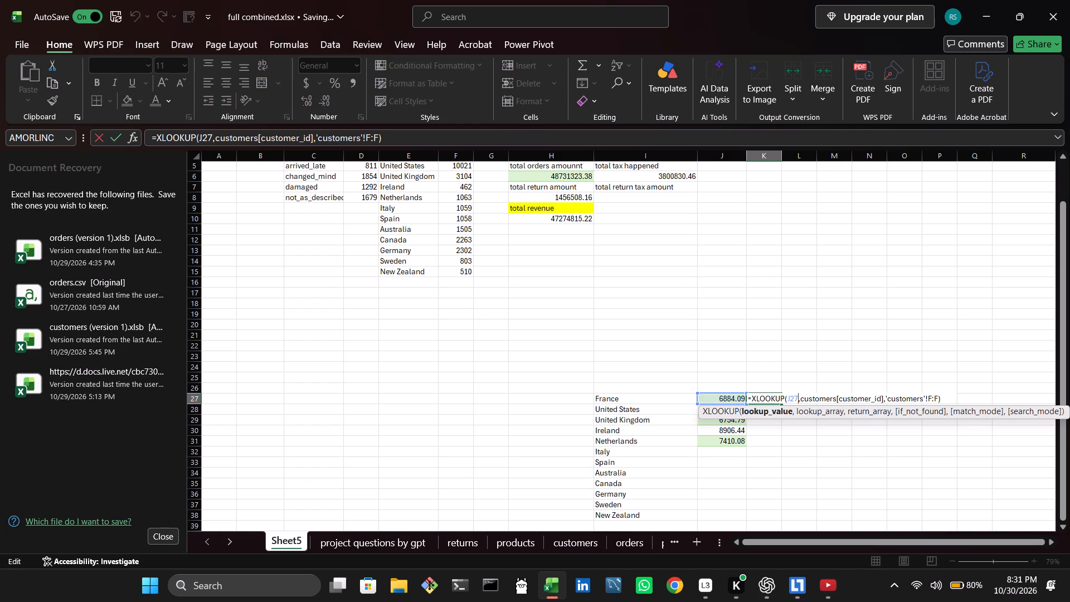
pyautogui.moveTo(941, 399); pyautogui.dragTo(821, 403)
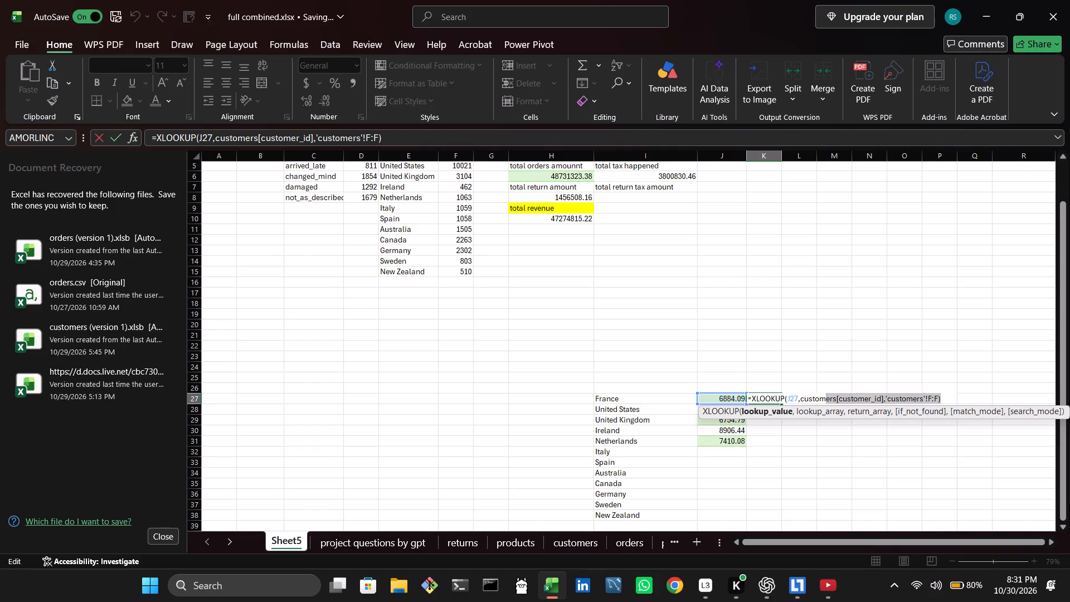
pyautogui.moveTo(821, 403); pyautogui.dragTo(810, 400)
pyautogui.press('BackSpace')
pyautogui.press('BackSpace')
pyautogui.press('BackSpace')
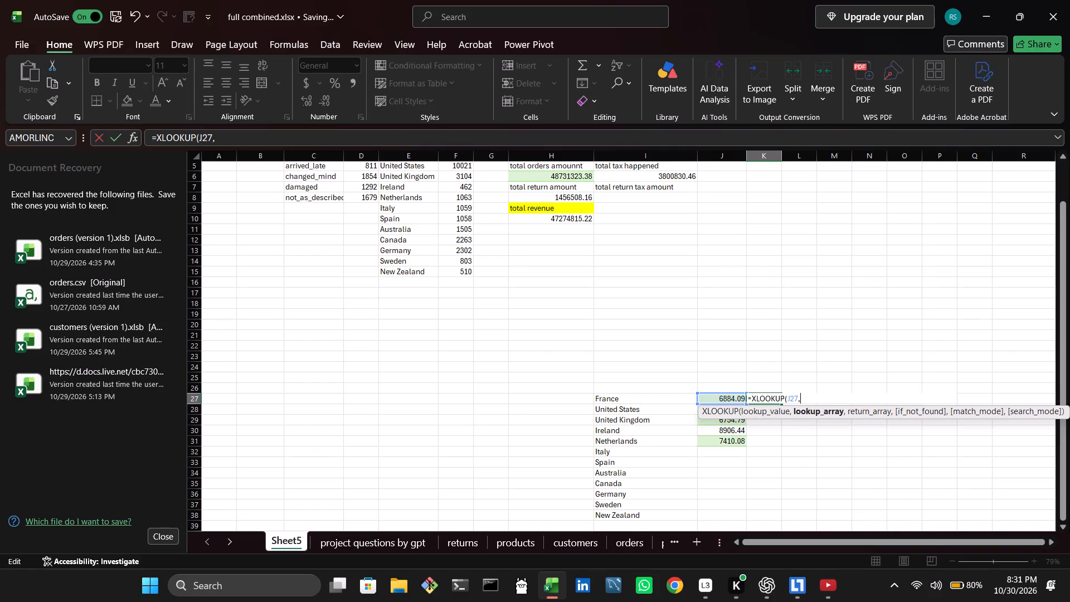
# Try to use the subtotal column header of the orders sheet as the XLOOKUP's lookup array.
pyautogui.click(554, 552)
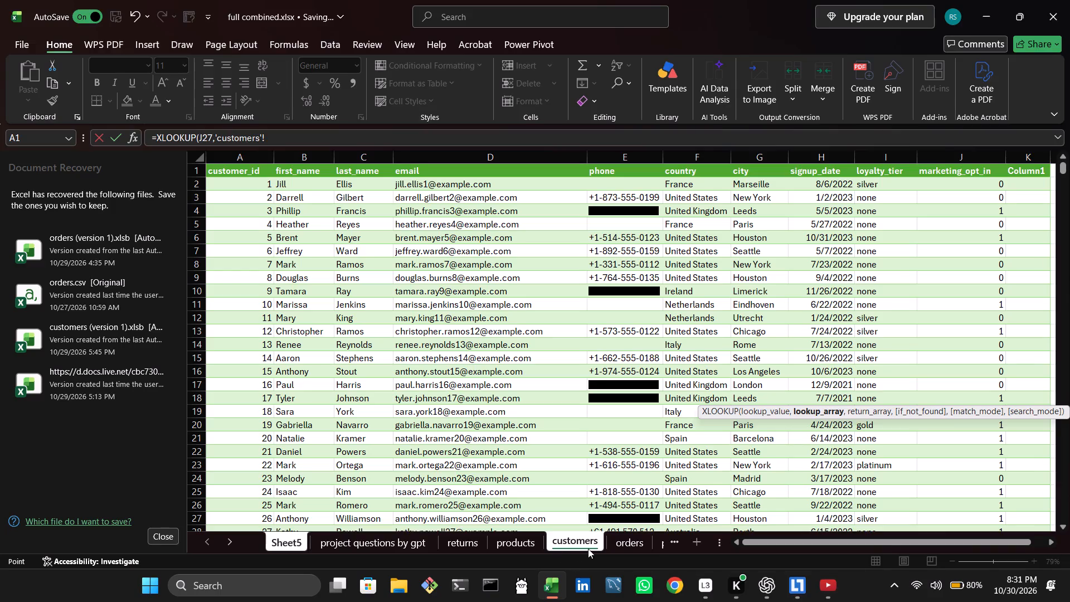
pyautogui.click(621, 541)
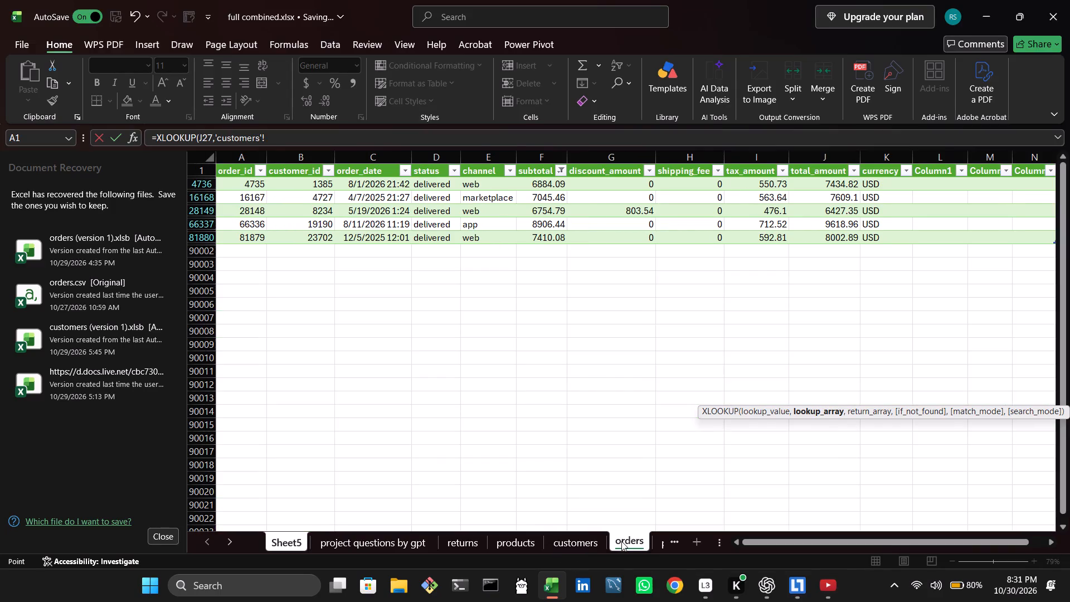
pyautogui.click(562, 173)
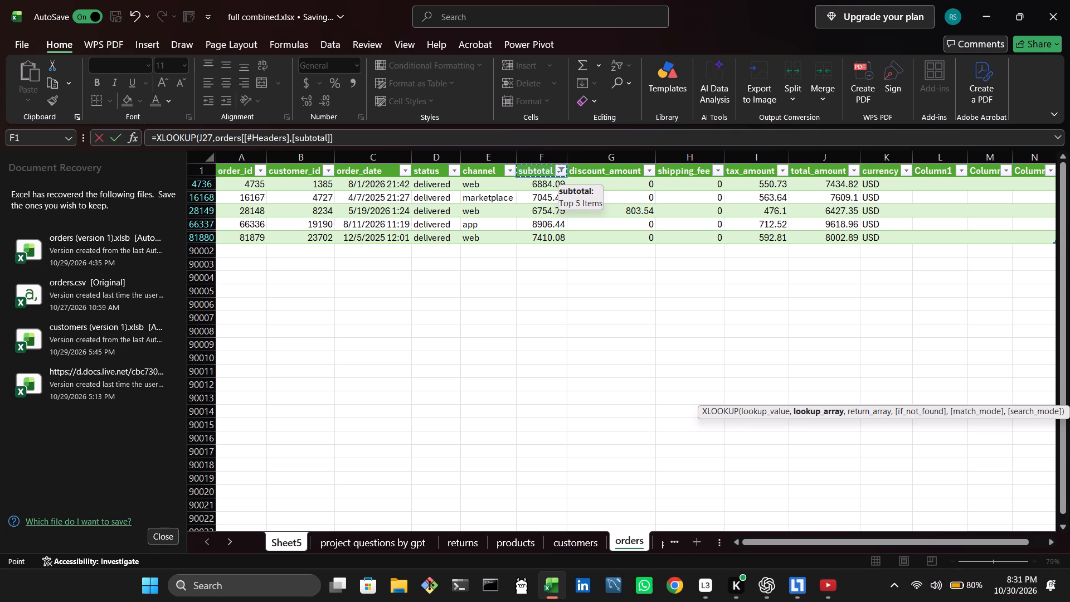
# Erase the entire unfinished XLOOKUP formula from cell K27 of Sheet5.
pyautogui.press('BackSpace')
pyautogui.press('BackSpace')
pyautogui.press('BackSpace')
pyautogui.press('BackSpace')
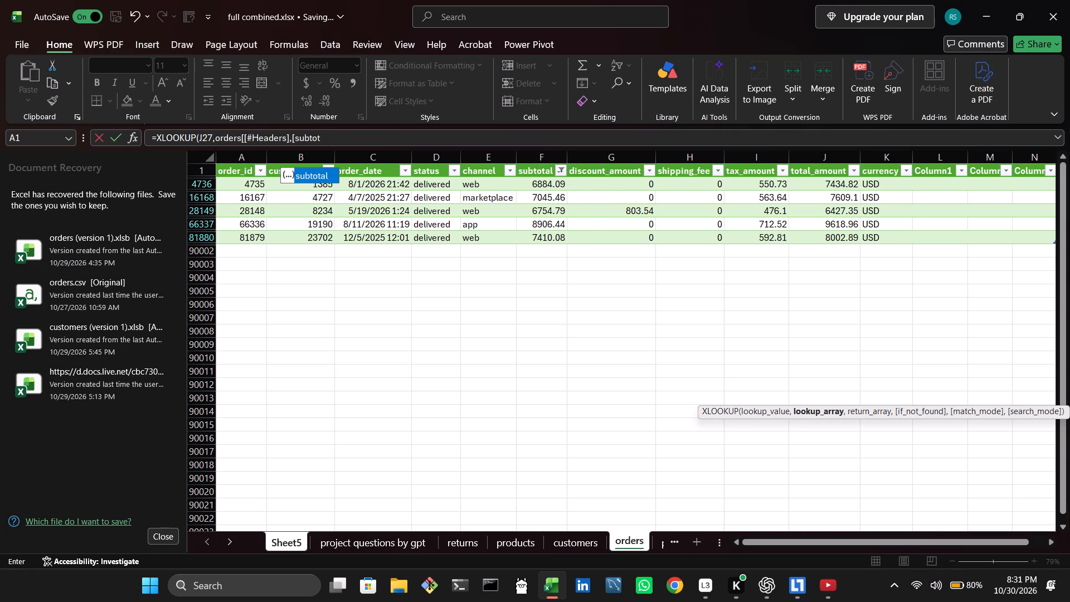
pyautogui.moveTo(430, 138); pyautogui.dragTo(110, 165)
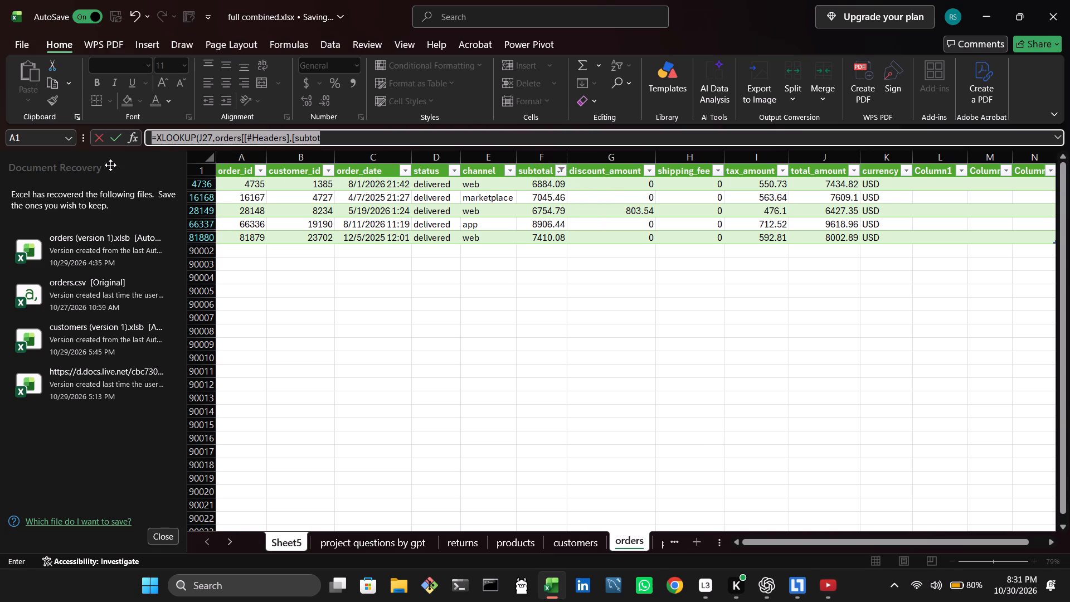
pyautogui.press('BackSpace')
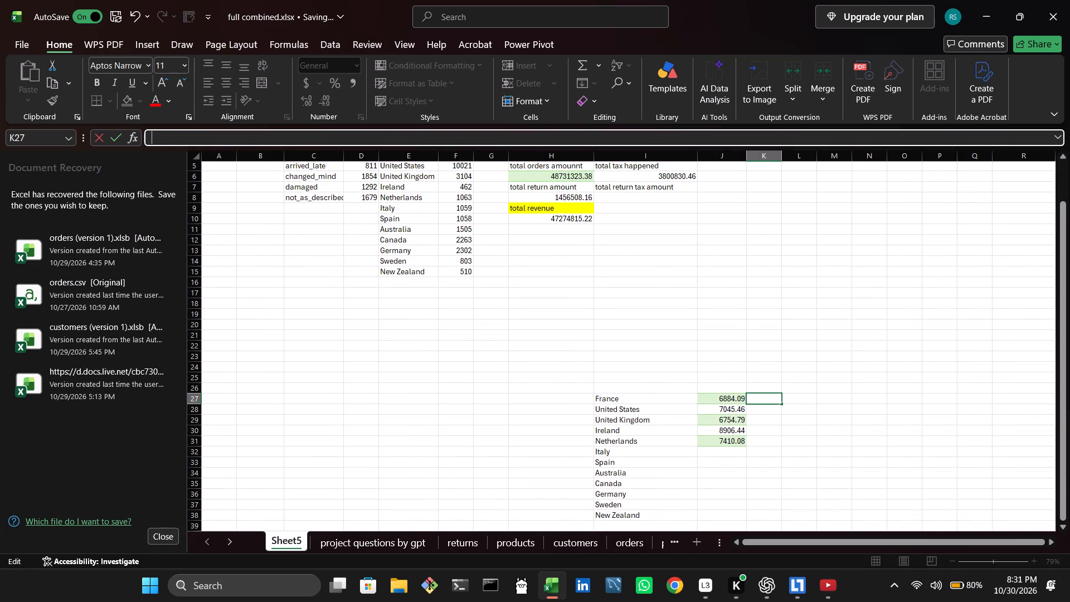
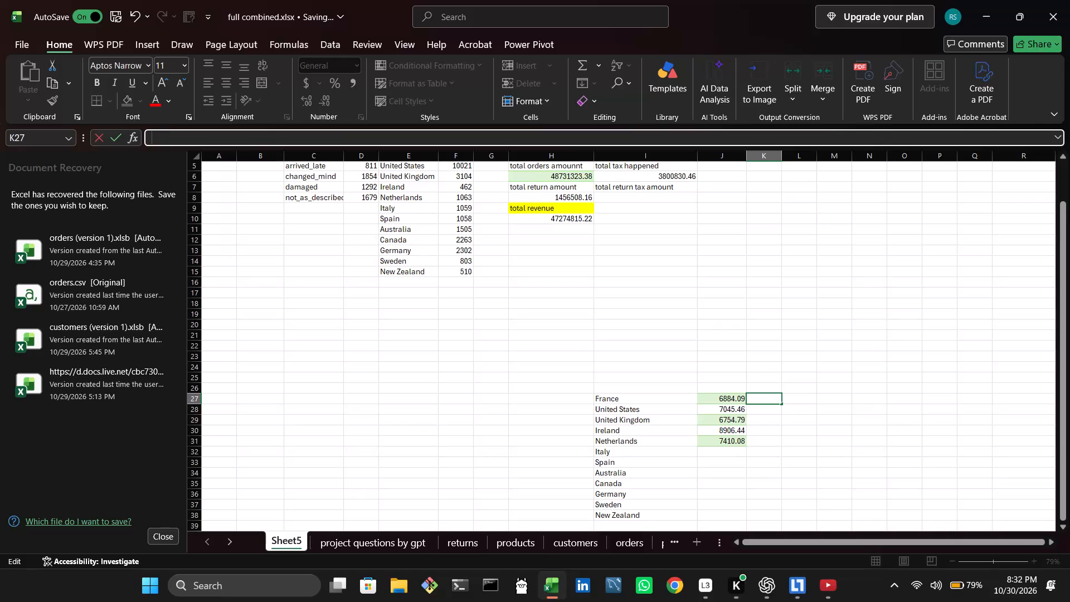
# Clear the five subtotal values beside the countries in cells J27:J31 of Sheet5.
pyautogui.click(729, 397)
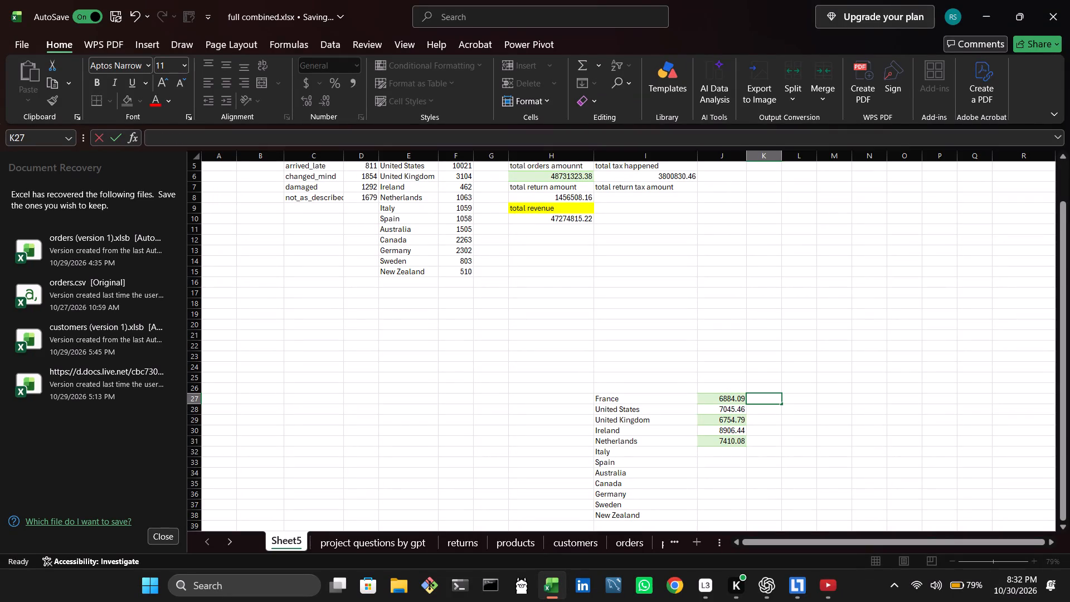
pyautogui.moveTo(732, 450); pyautogui.dragTo(732, 448)
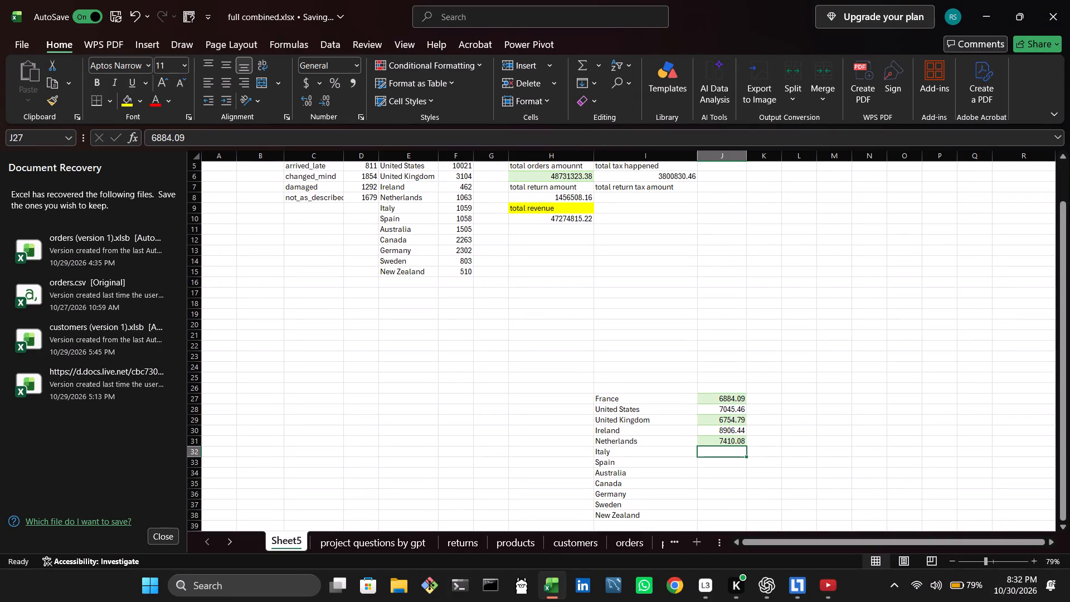
pyautogui.moveTo(732, 448); pyautogui.dragTo(733, 443)
pyautogui.moveTo(733, 443); pyautogui.dragTo(723, 394)
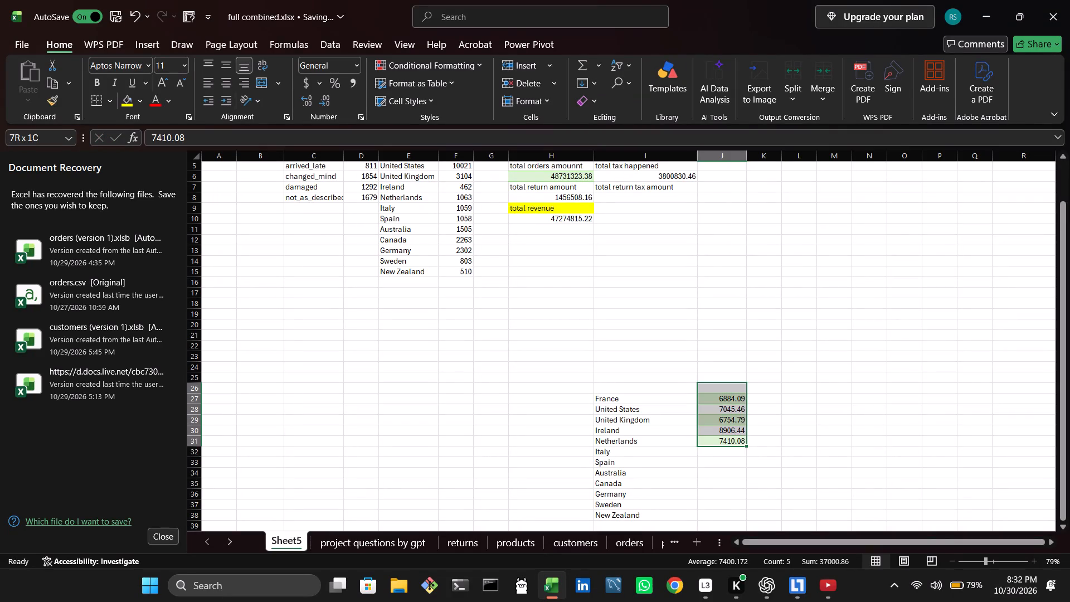
pyautogui.moveTo(723, 394); pyautogui.dragTo(724, 396)
pyautogui.press('Delete')
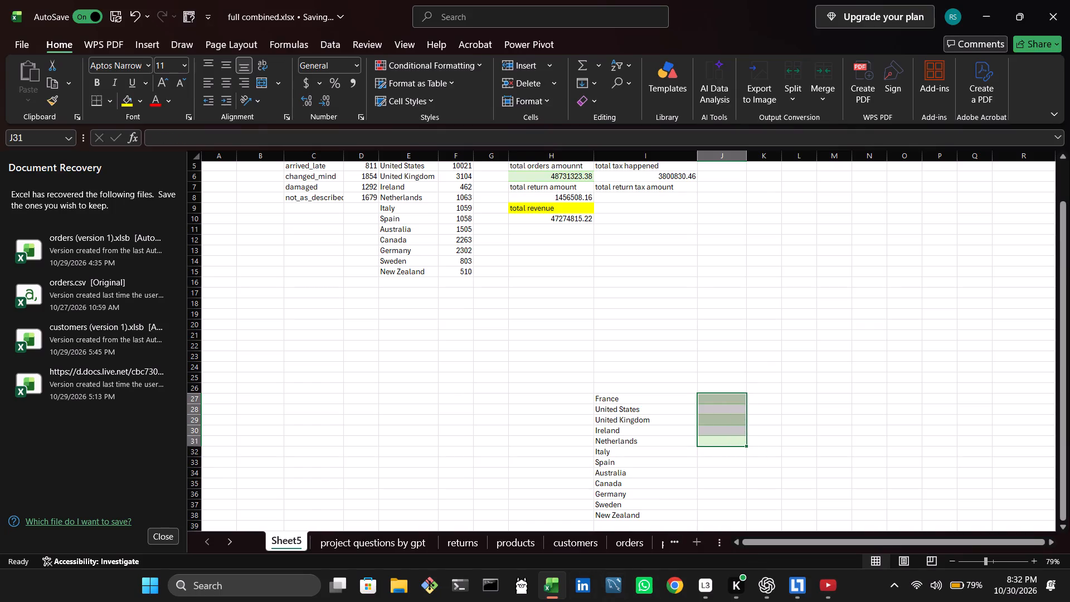
# Clear the filter from the subtotal column of the orders sheet.
pyautogui.click(520, 538)
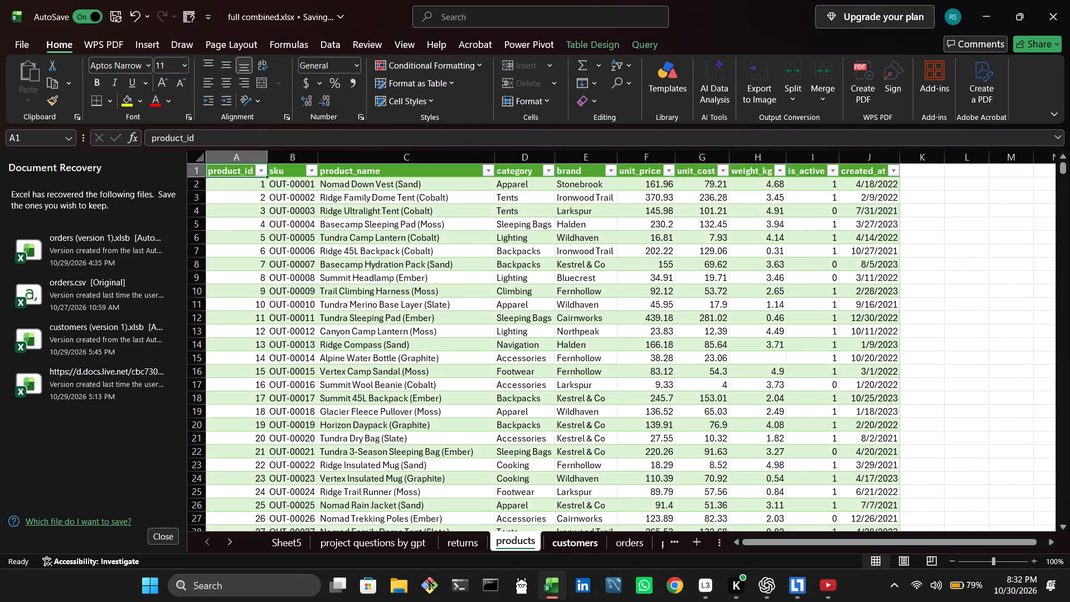
pyautogui.click(552, 543)
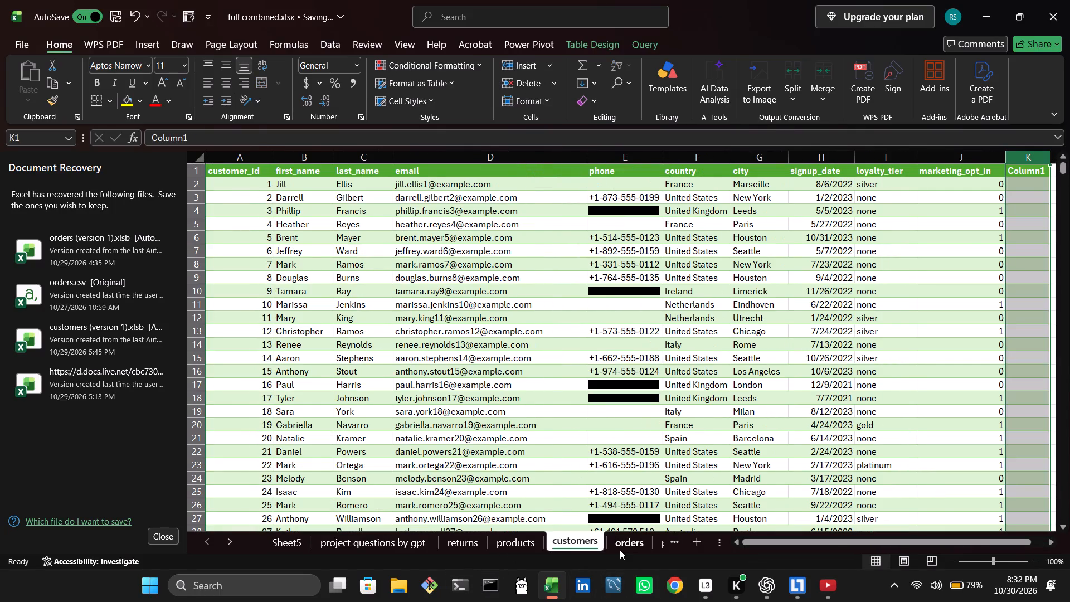
pyautogui.click(620, 550)
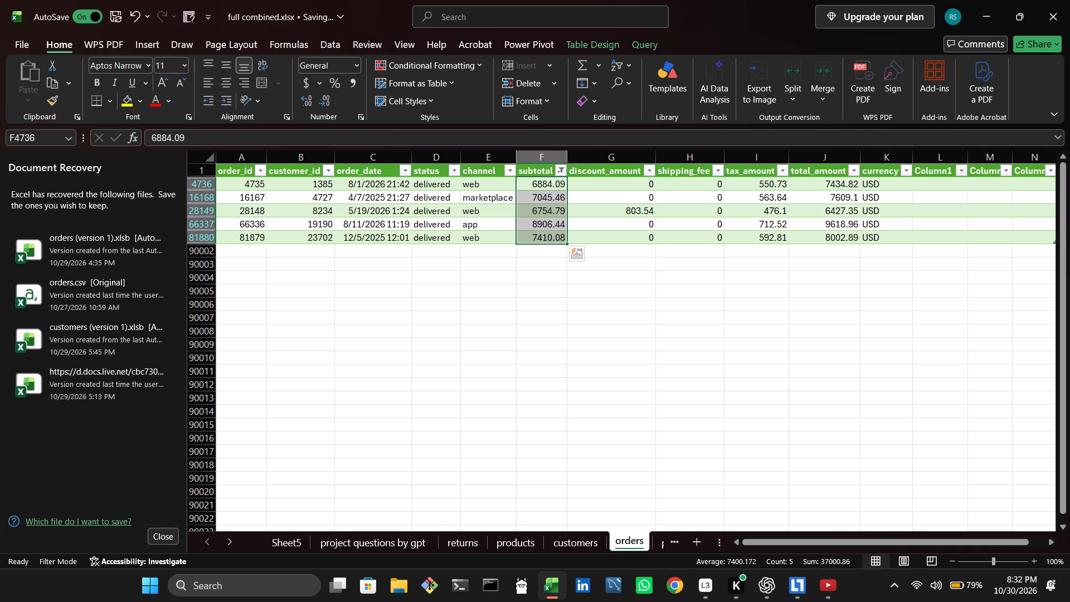
pyautogui.click(562, 167)
pyautogui.click(418, 271)
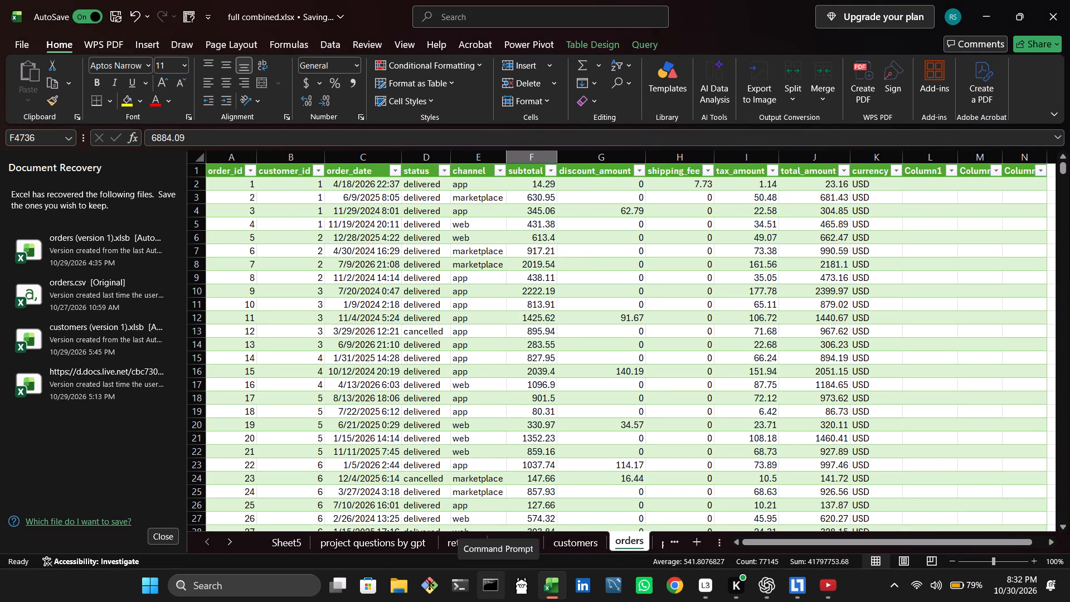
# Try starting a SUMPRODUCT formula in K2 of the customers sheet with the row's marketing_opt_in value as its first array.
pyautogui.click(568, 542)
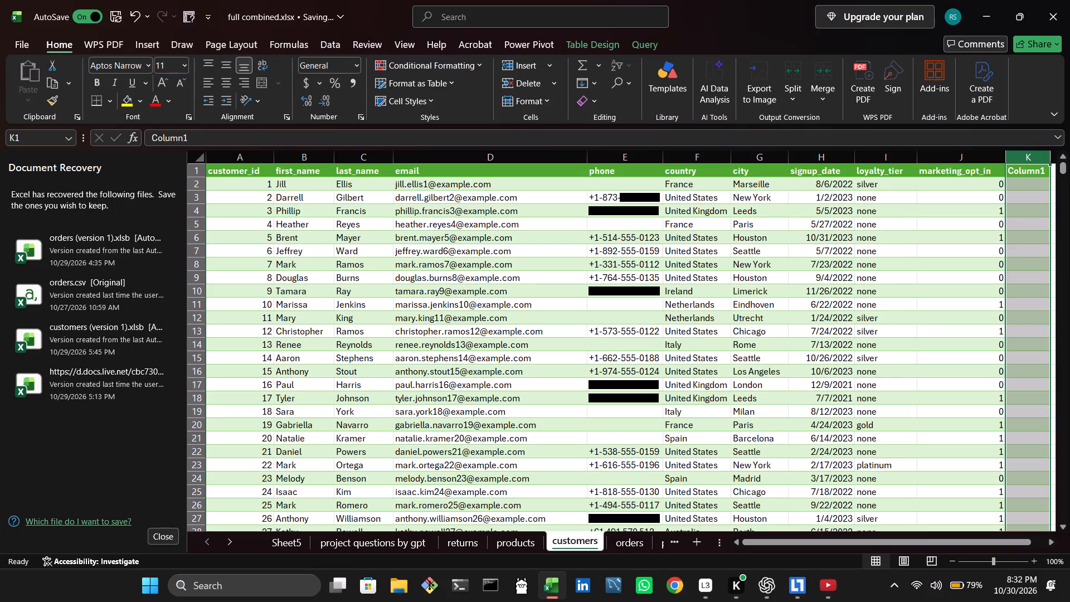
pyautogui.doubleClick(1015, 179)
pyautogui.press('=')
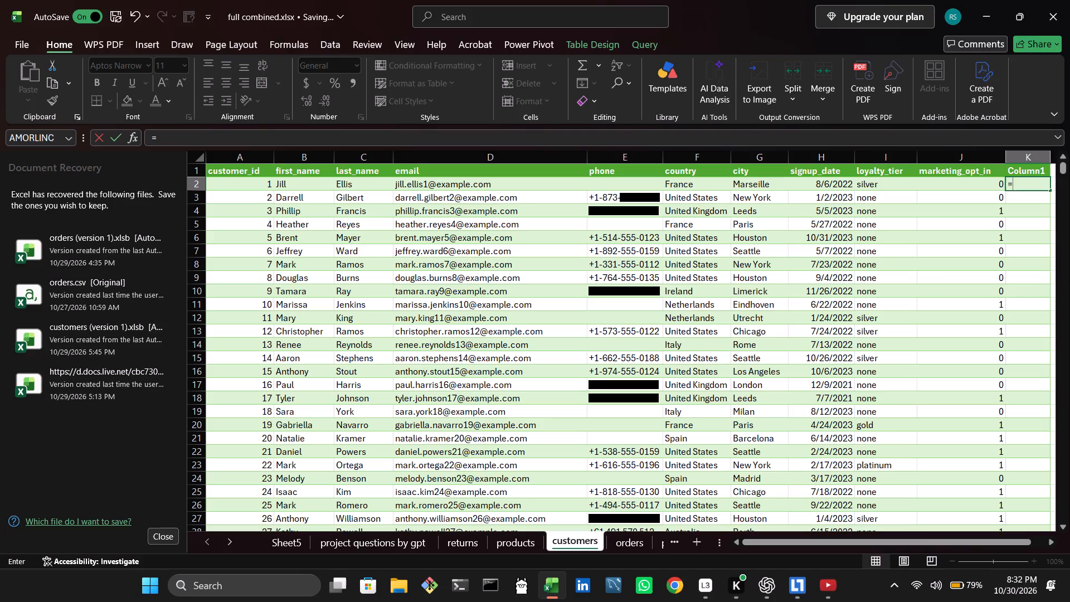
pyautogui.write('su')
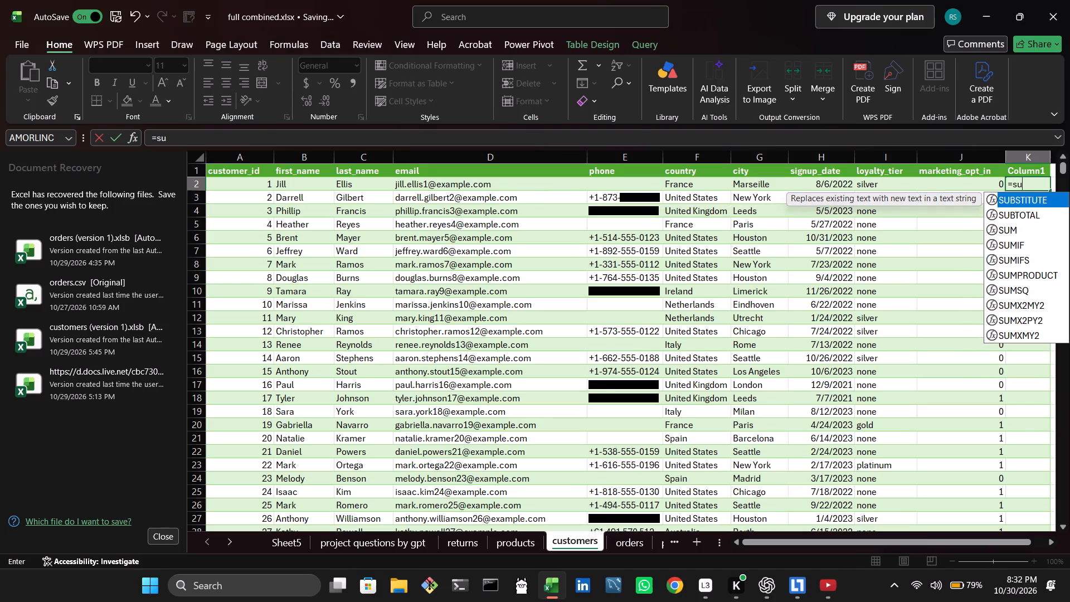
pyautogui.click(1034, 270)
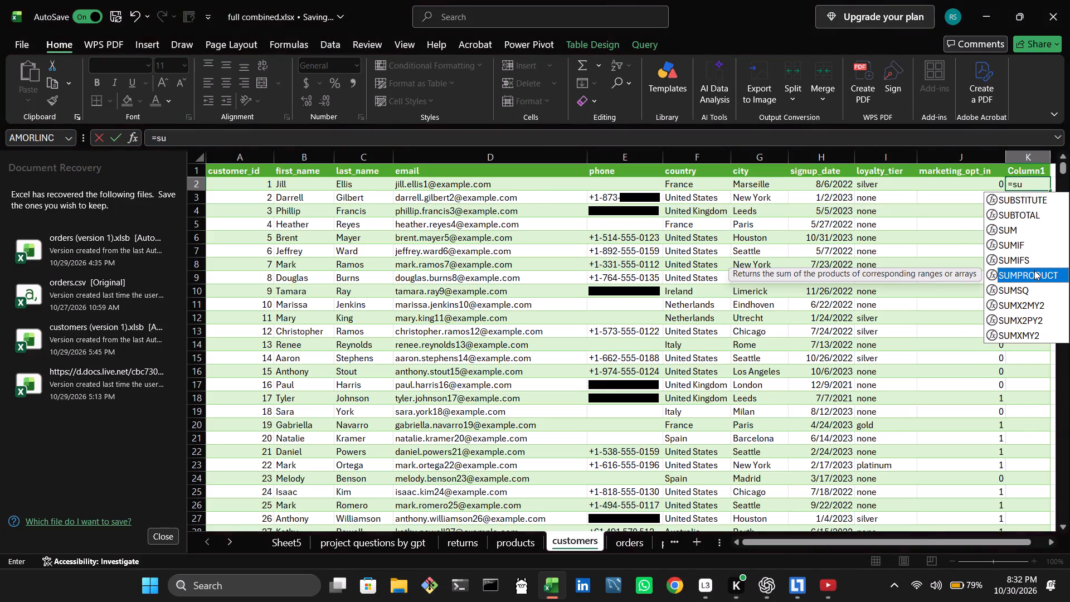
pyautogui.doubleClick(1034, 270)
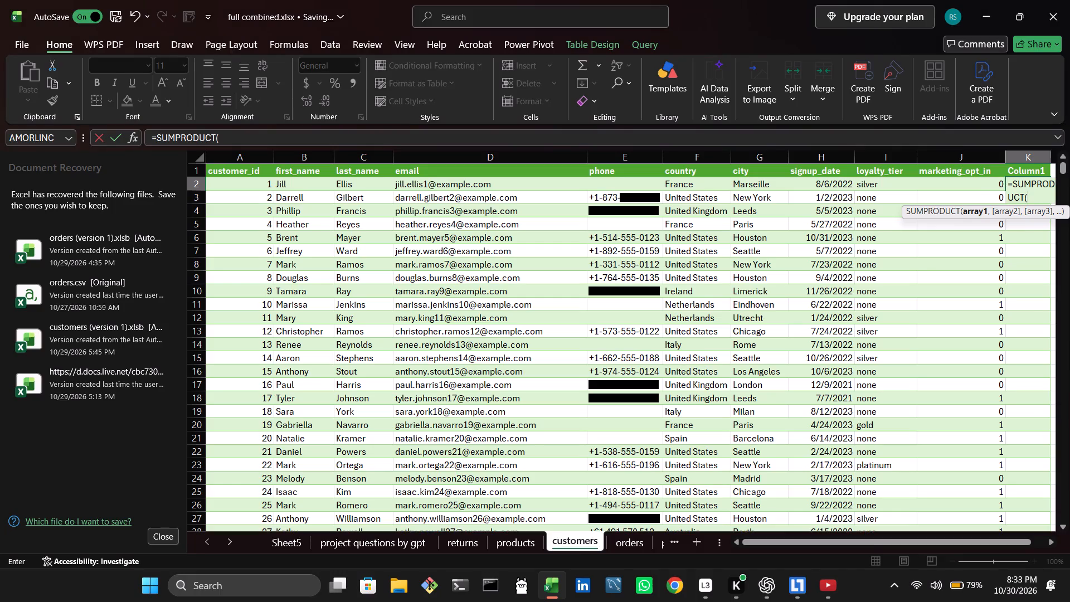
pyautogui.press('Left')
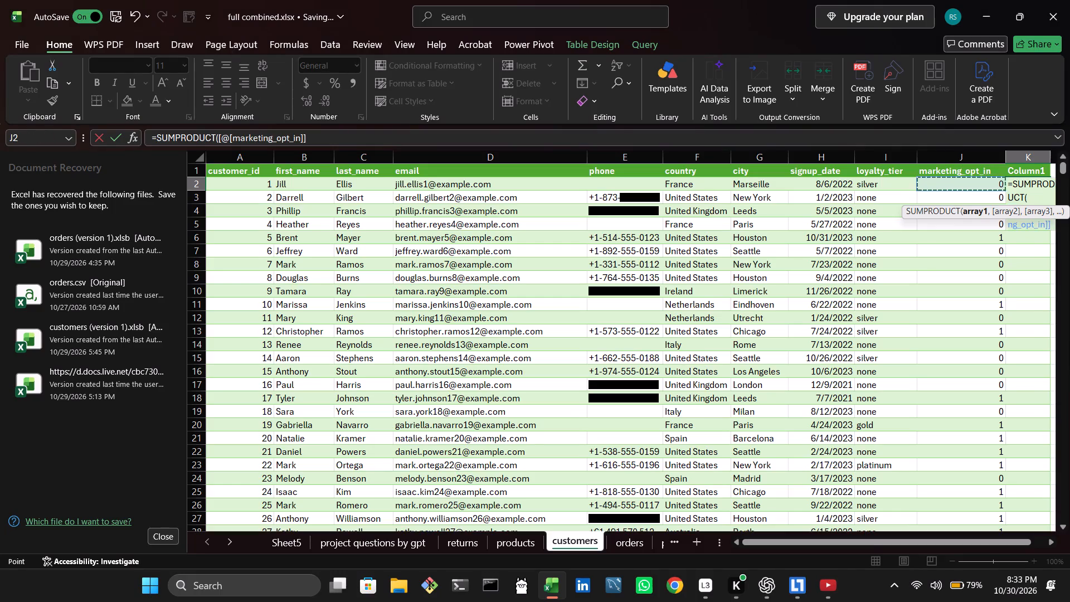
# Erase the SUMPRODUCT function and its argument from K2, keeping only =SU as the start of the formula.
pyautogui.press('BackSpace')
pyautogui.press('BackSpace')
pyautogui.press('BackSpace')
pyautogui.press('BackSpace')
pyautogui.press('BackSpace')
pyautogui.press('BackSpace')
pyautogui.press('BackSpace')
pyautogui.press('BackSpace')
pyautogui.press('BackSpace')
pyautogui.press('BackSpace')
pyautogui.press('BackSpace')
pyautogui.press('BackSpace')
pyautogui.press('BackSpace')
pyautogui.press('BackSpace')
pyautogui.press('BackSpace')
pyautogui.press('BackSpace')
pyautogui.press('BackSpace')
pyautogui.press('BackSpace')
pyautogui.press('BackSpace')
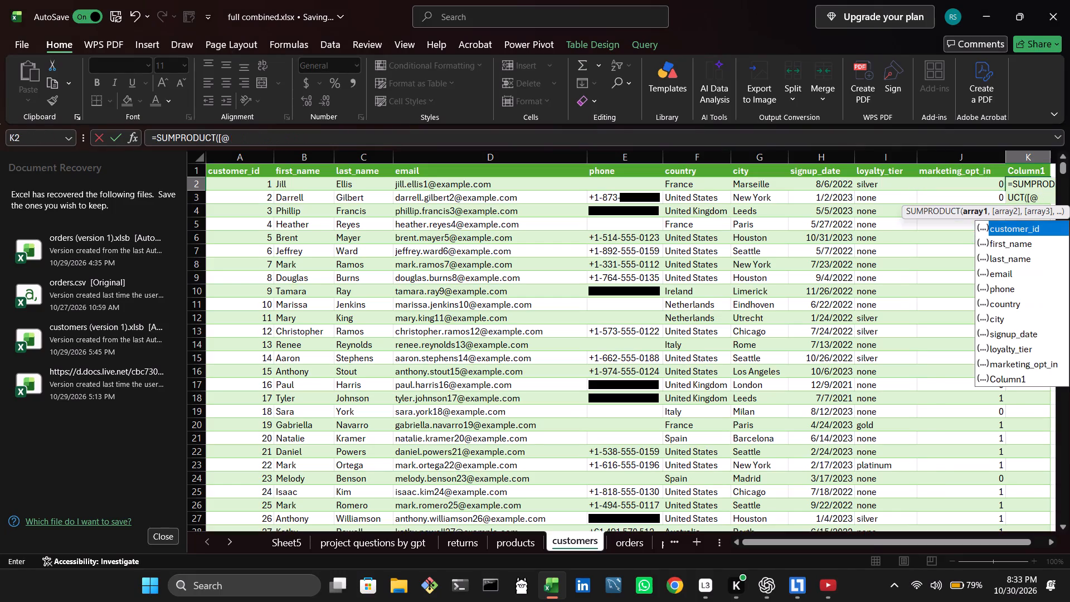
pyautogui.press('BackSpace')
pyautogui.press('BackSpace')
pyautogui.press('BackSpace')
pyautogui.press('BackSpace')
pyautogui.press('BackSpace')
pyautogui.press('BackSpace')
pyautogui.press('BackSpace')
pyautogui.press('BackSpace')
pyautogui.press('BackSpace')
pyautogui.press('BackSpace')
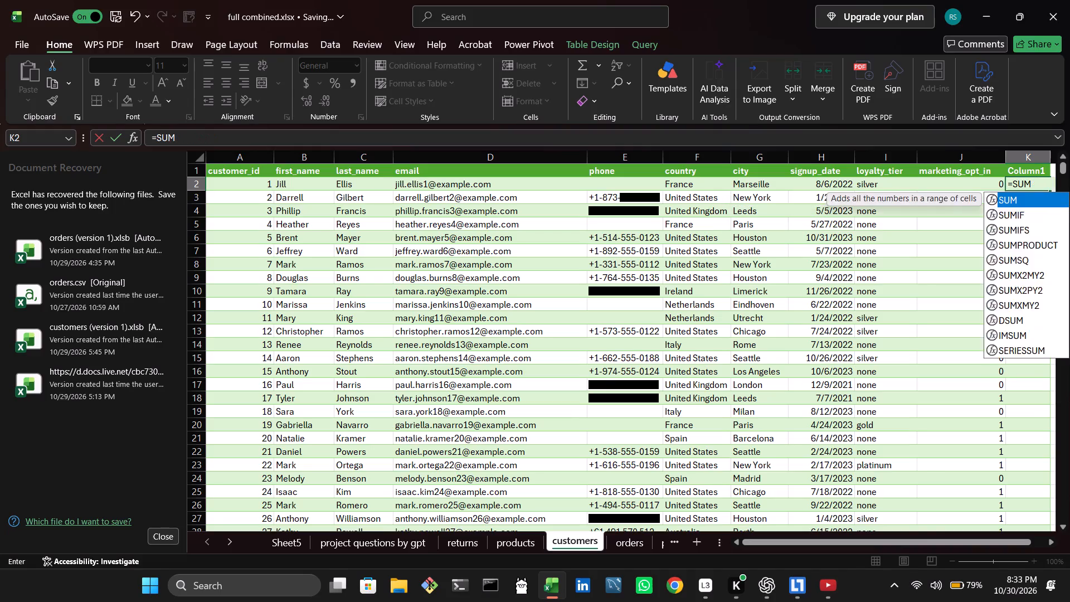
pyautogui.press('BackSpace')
# Complete K2 as a SUMIF with the orders sheet's subtotal column F:F as range and customer_id column B:B as criteria, accepting the suggested corrections.
pyautogui.doubleClick(1018, 245)
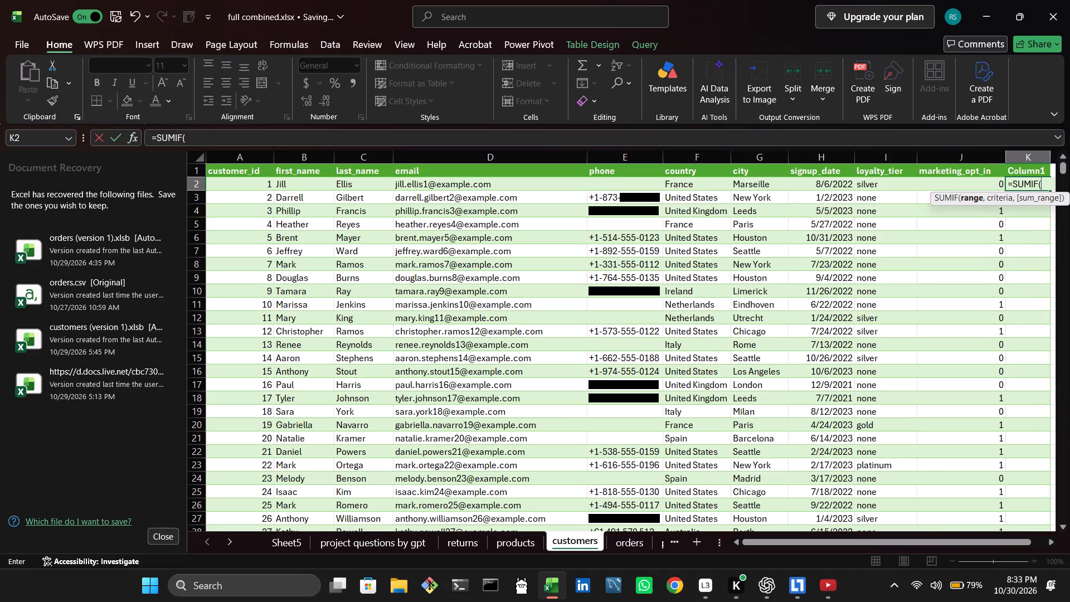
pyautogui.click(626, 542)
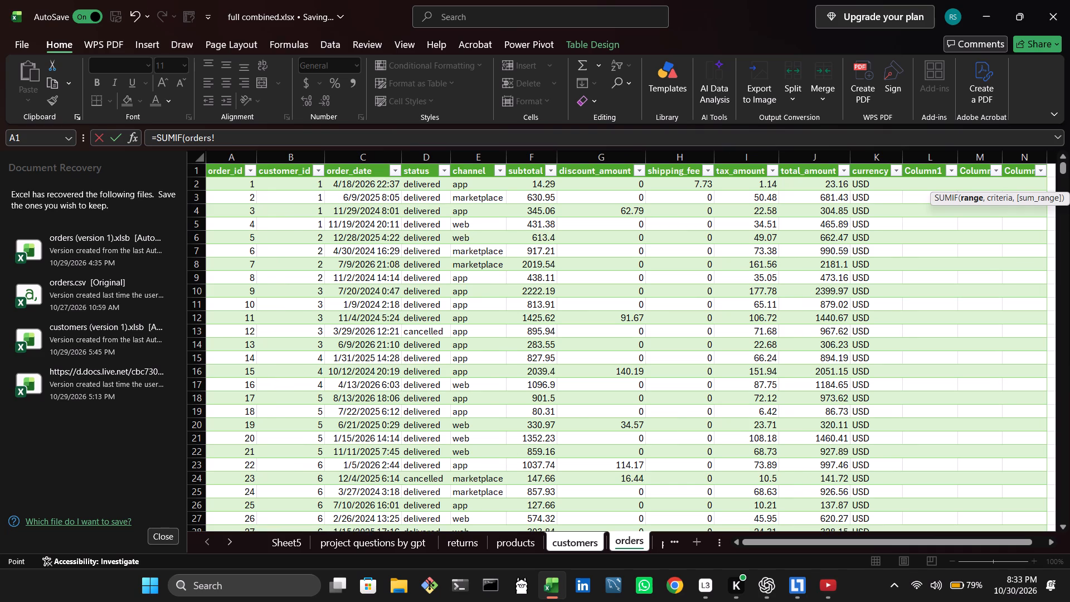
pyautogui.click(309, 157)
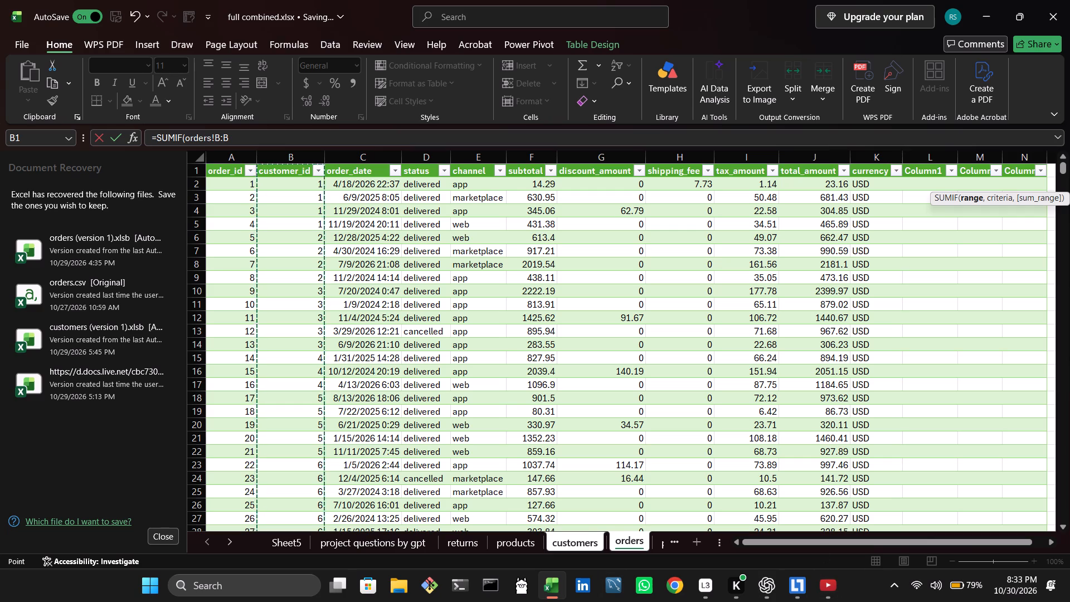
pyautogui.click(529, 155)
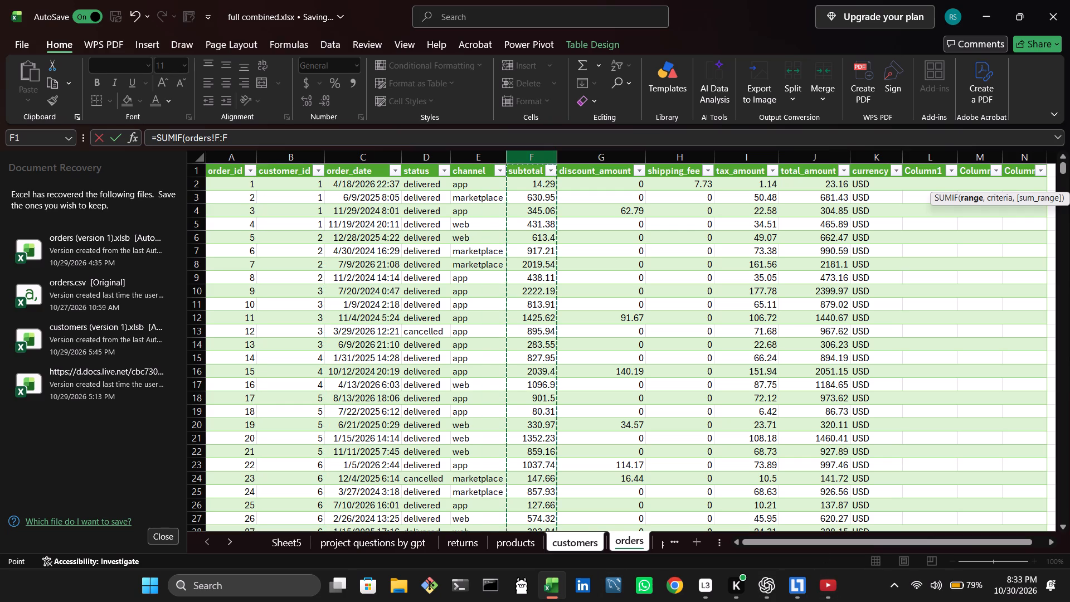
pyautogui.press(',')
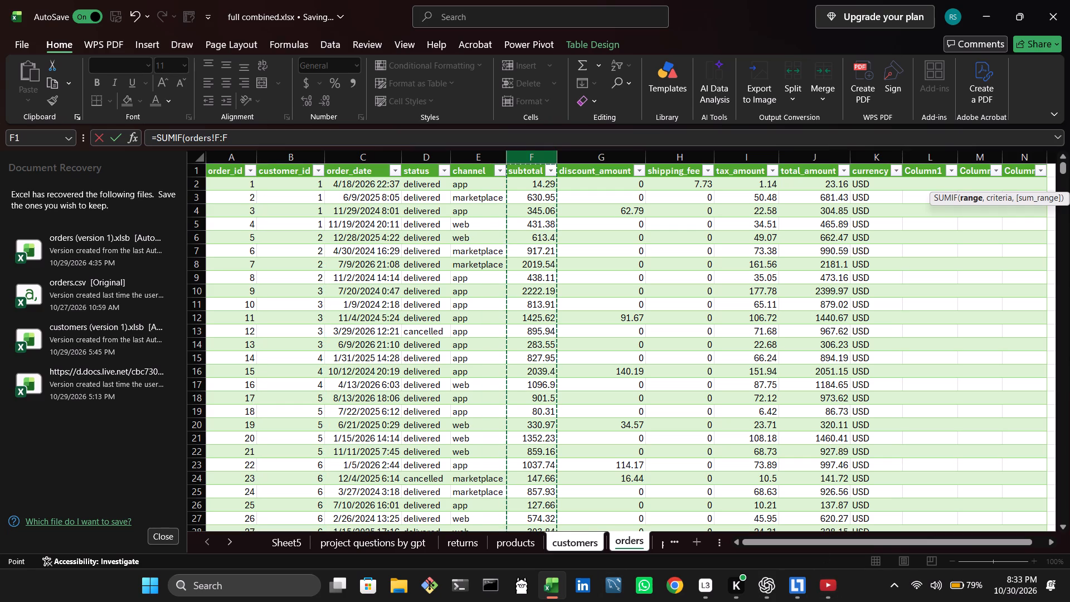
pyautogui.click(517, 548)
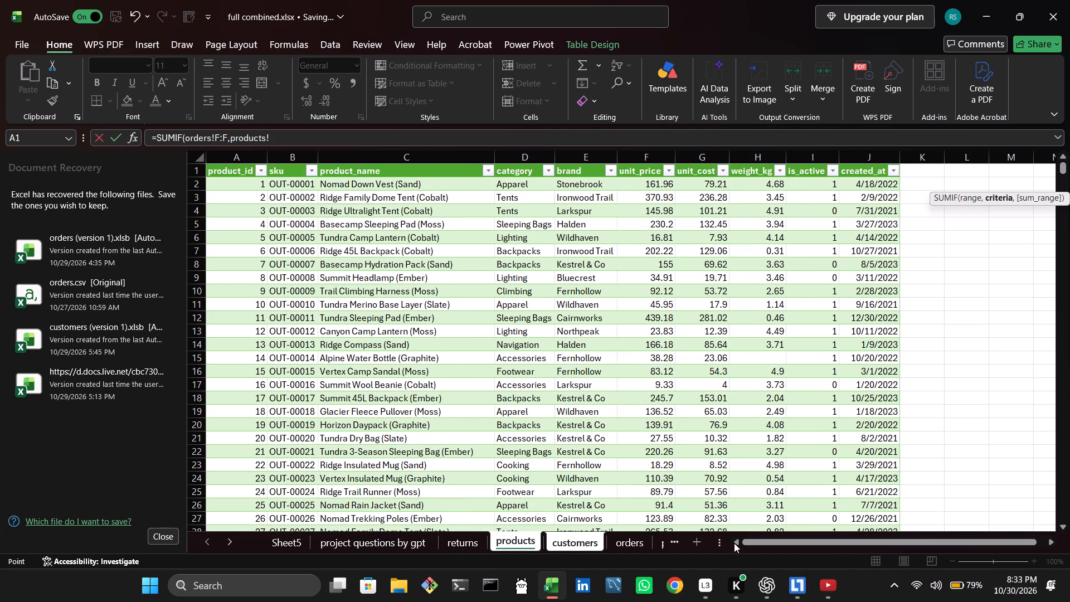
pyautogui.click(624, 540)
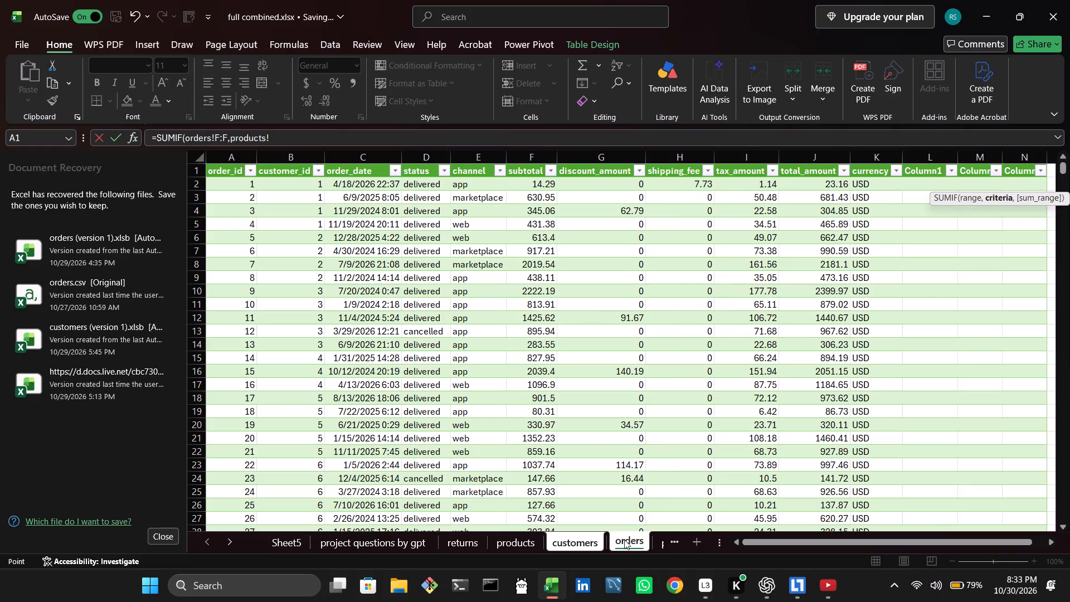
pyautogui.click(273, 160)
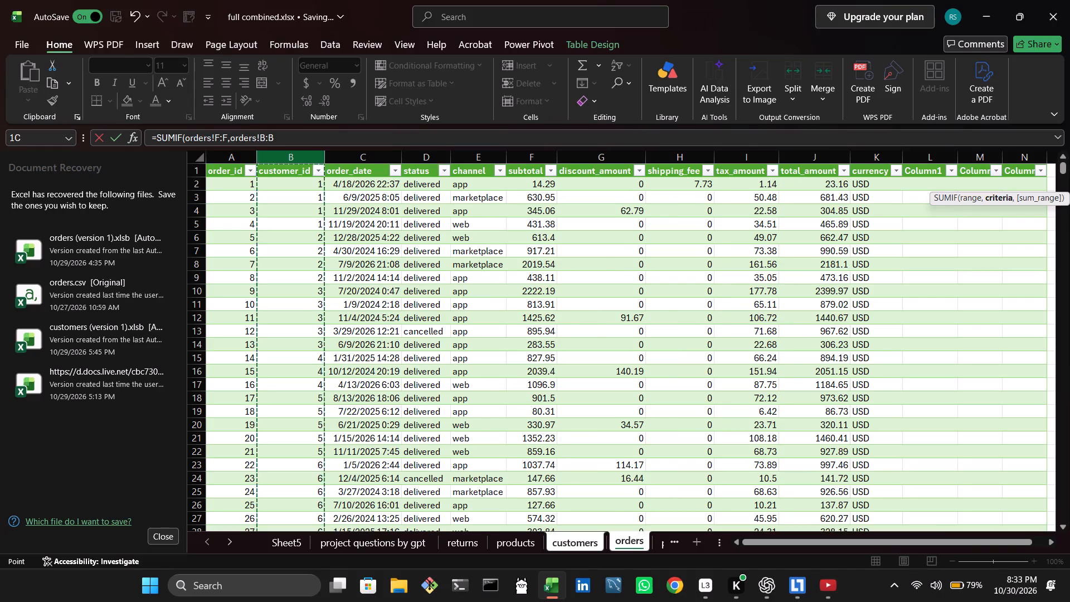
pyautogui.press(',')
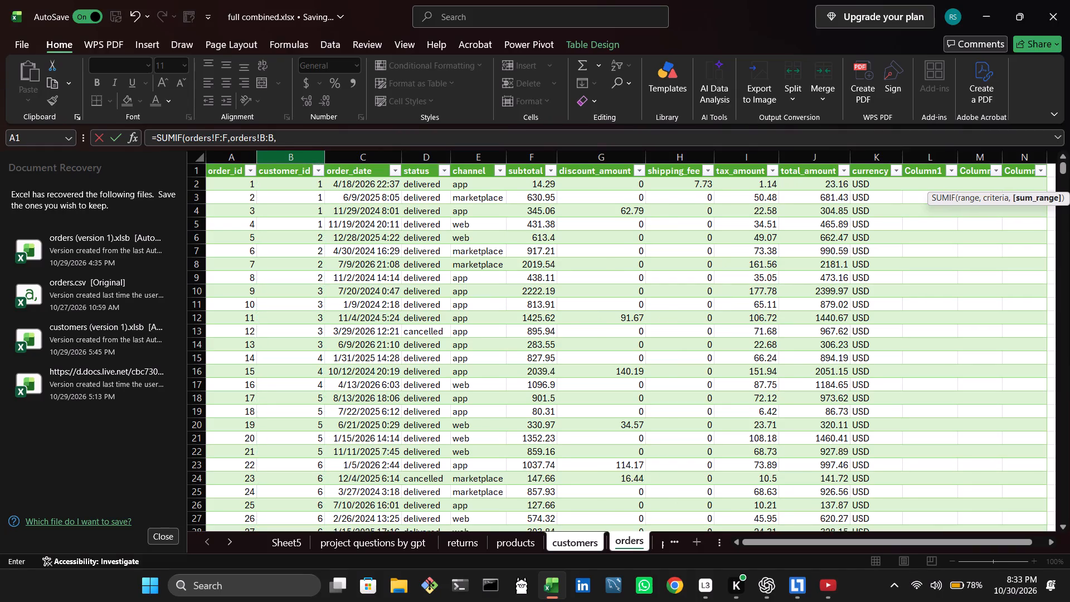
pyautogui.press('Return')
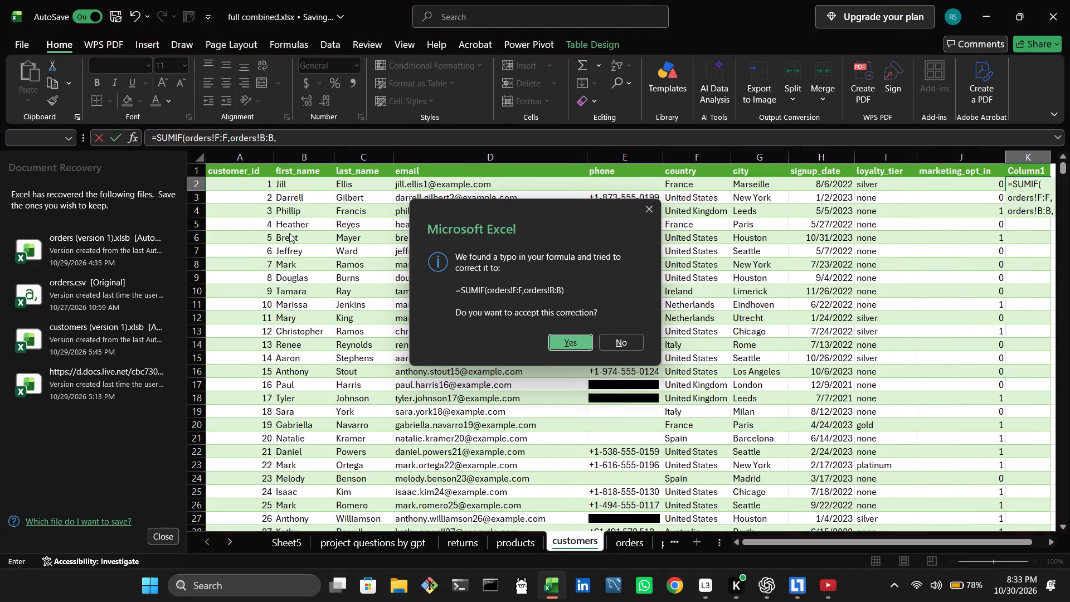
pyautogui.click(578, 346)
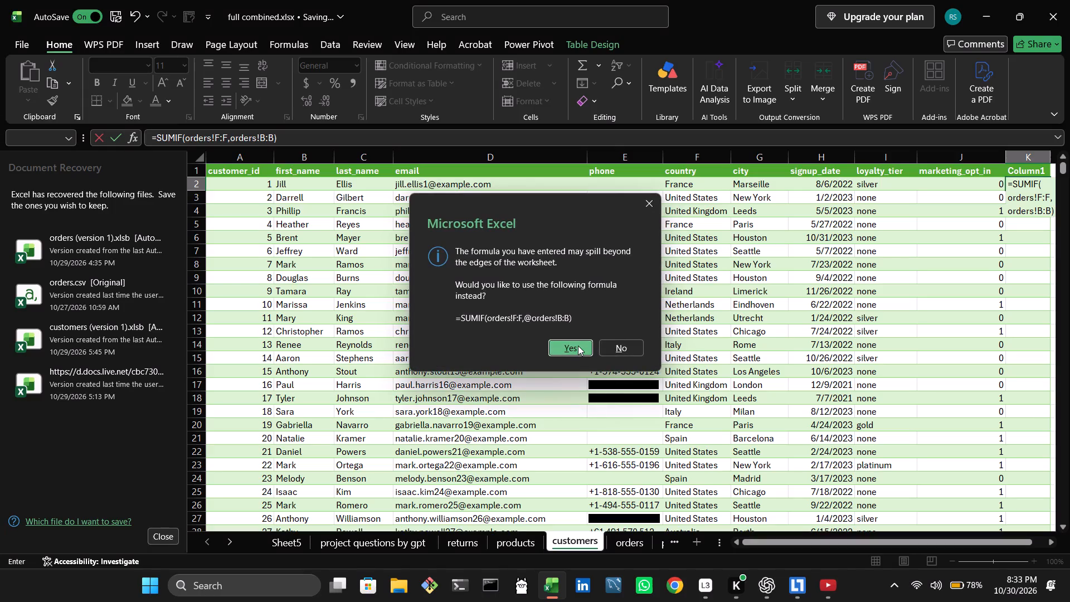
pyautogui.click(578, 346)
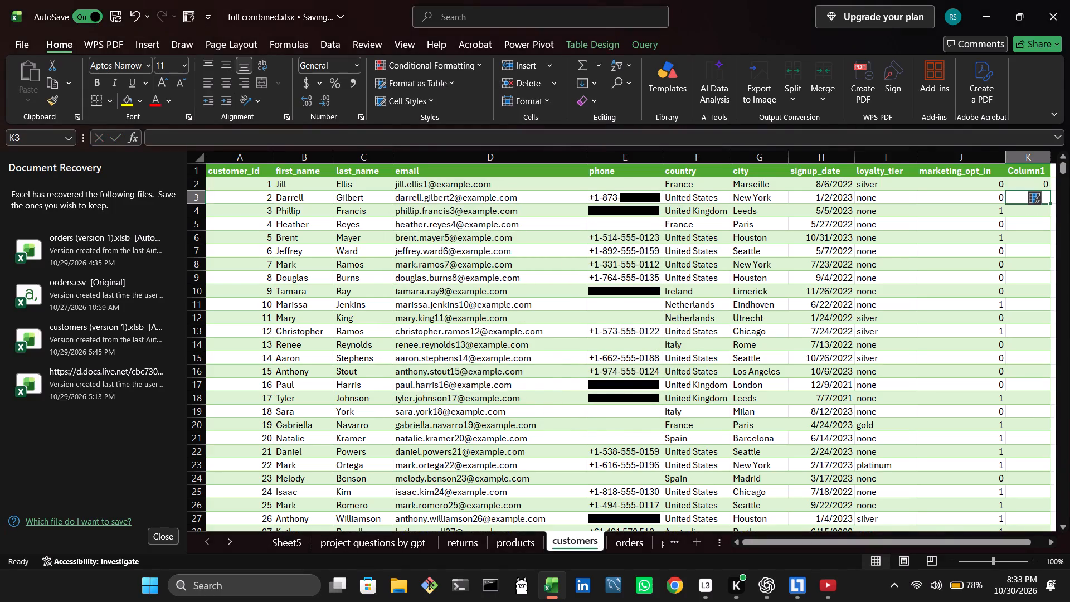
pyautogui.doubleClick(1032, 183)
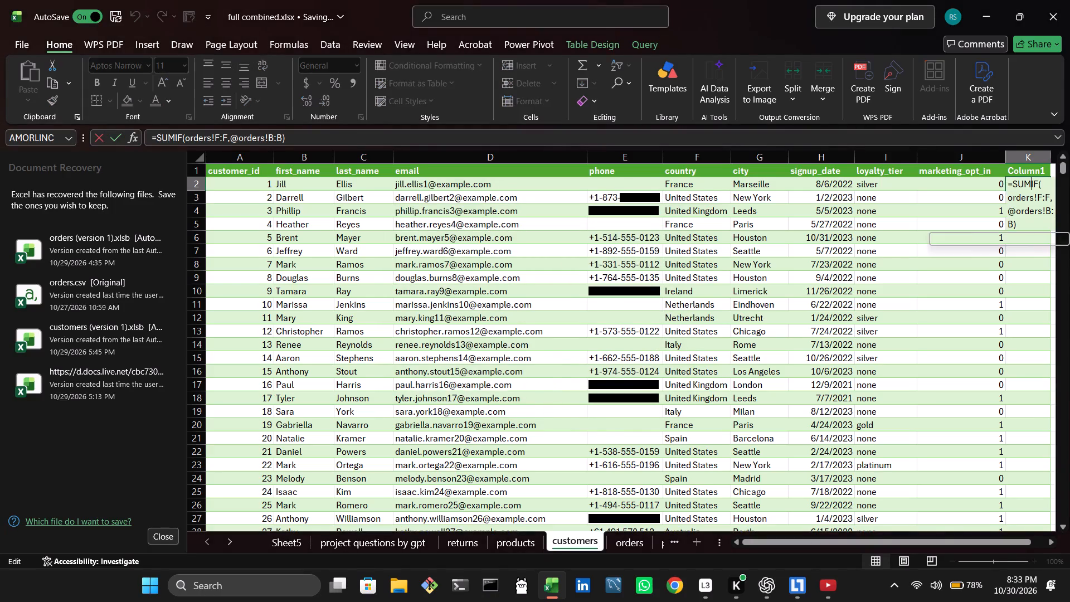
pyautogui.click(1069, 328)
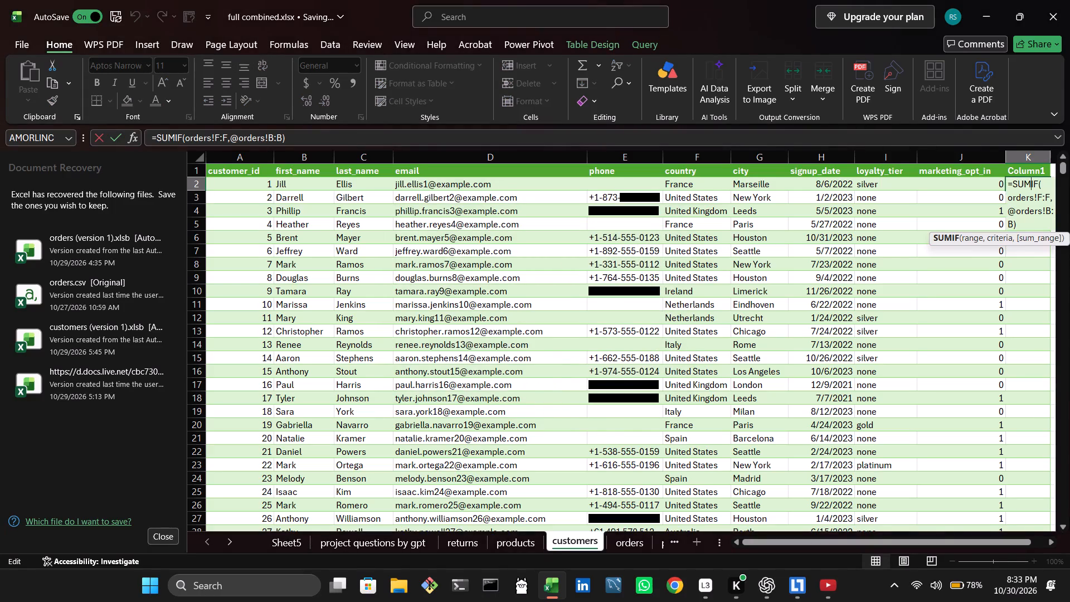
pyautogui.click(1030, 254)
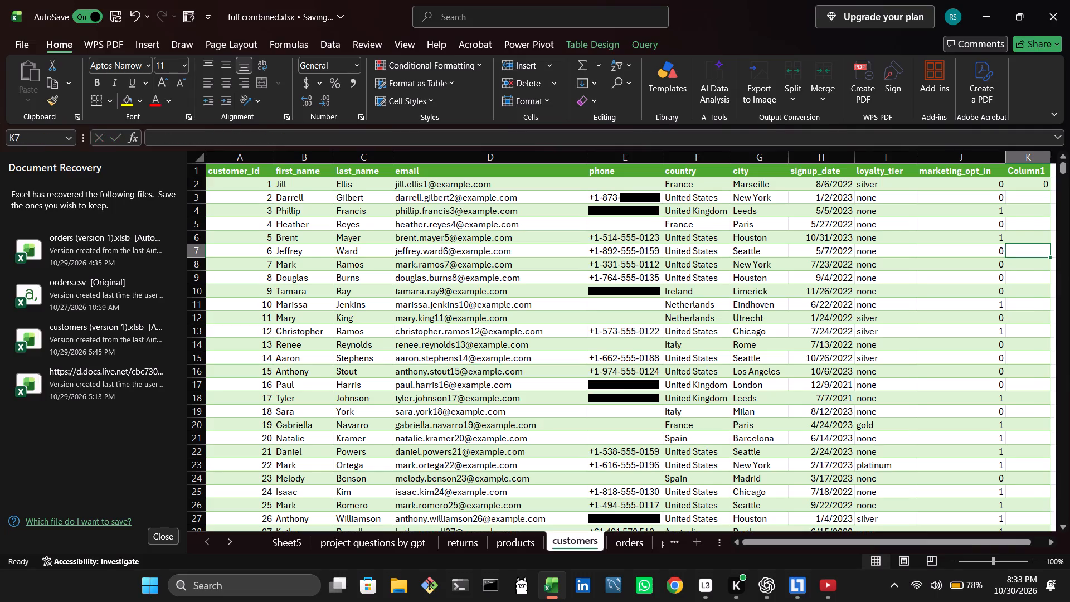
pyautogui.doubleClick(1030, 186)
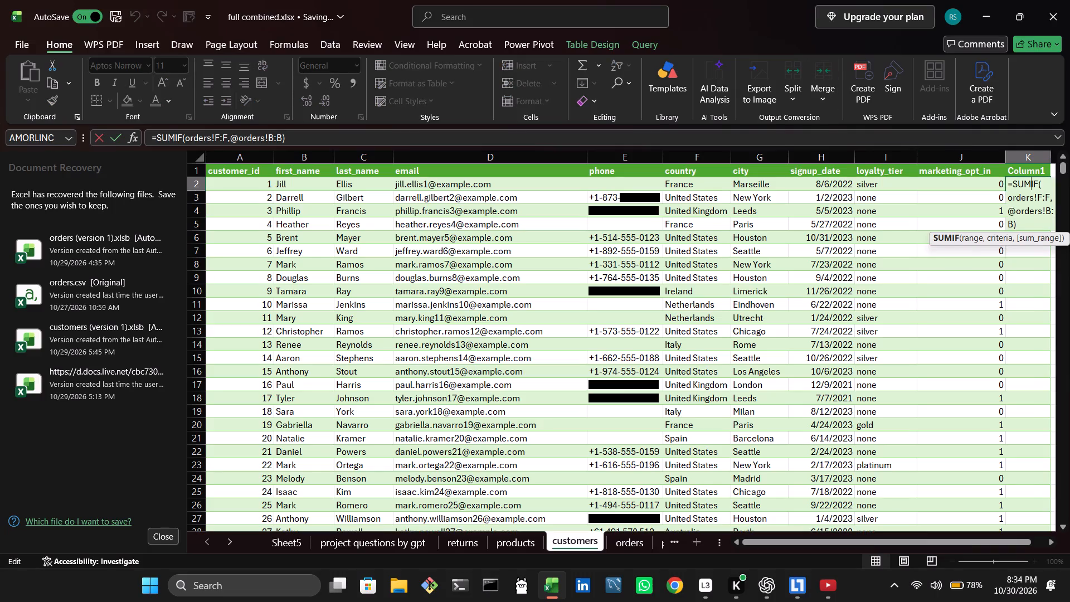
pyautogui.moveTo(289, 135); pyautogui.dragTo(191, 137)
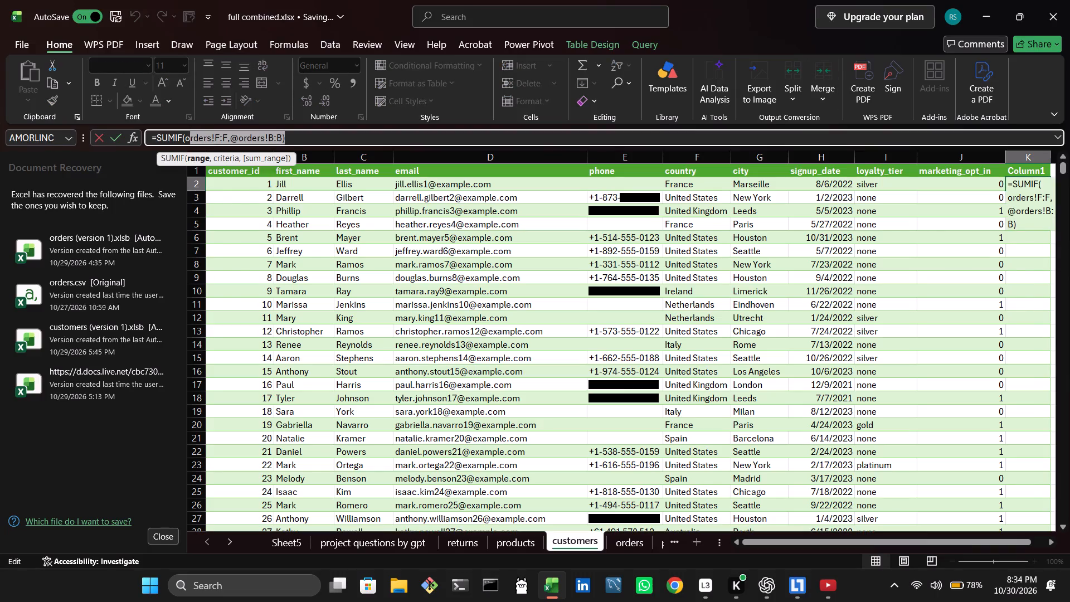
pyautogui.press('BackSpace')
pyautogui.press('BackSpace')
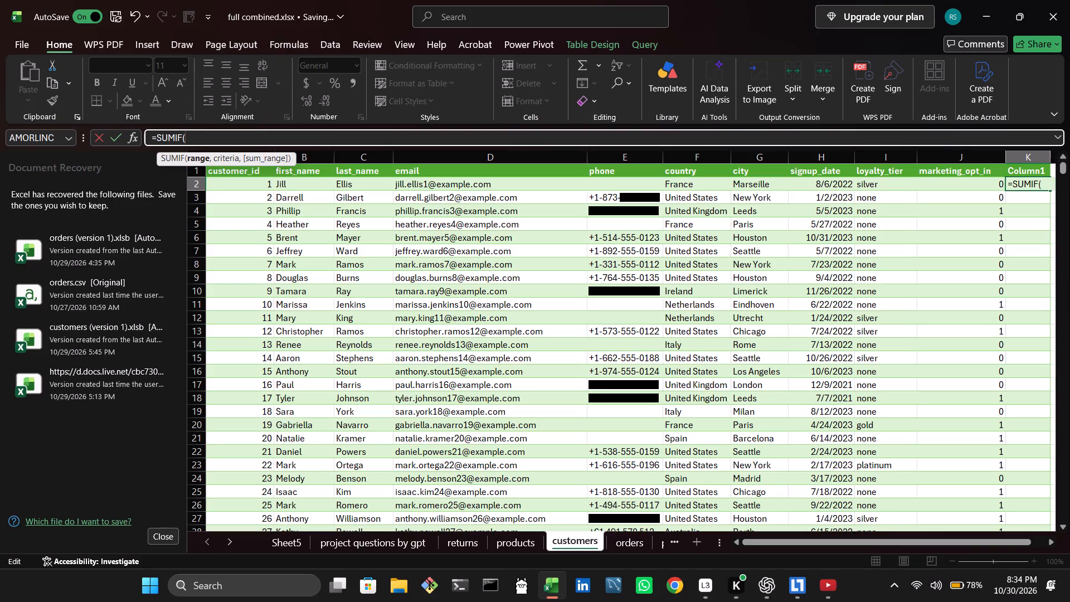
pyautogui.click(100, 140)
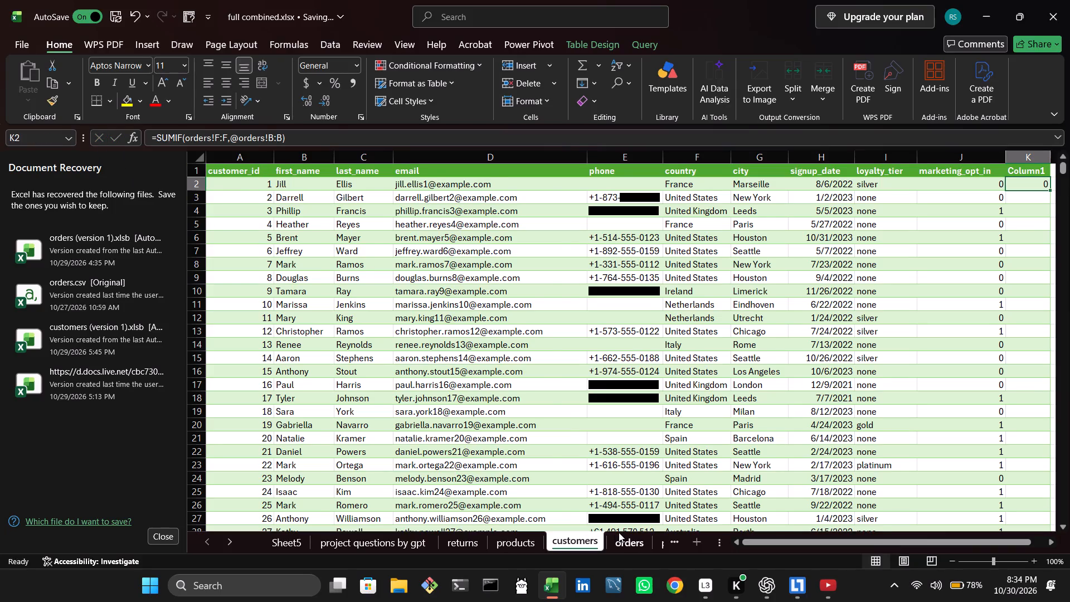
# Look through the orders, payments, Sheet3, shipments, Sheet4 and order_items sheets for the columns relating revenue to customers.
pyautogui.click(619, 533)
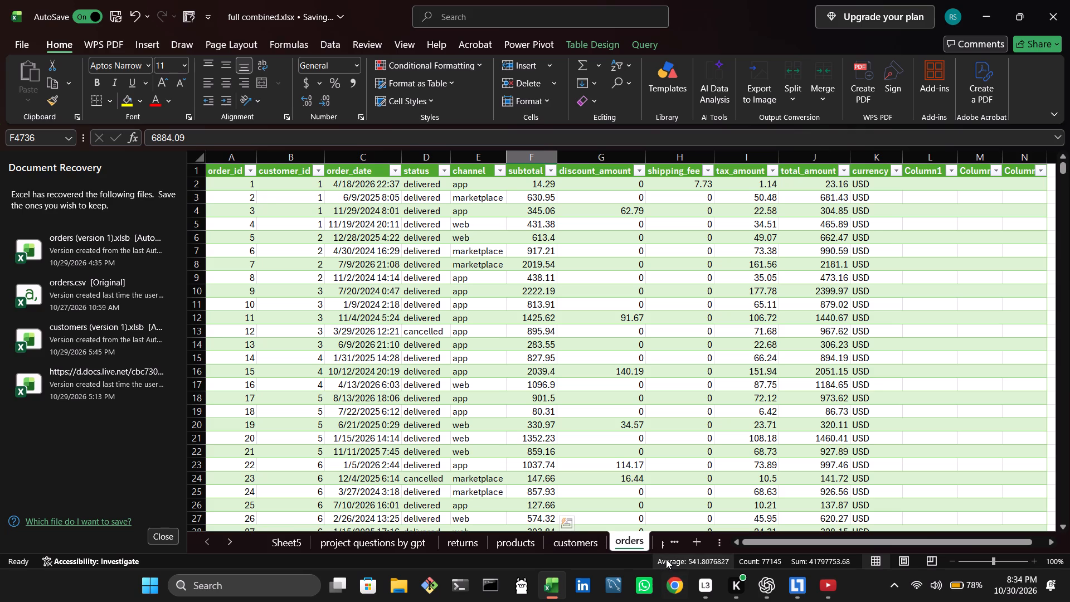
pyautogui.click(661, 549)
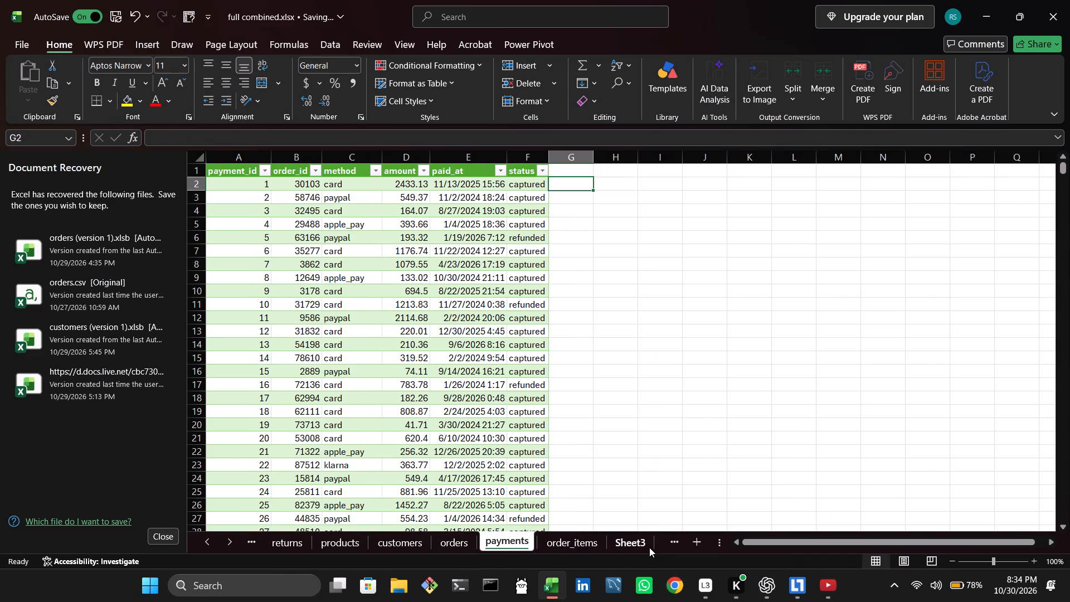
pyautogui.click(649, 547)
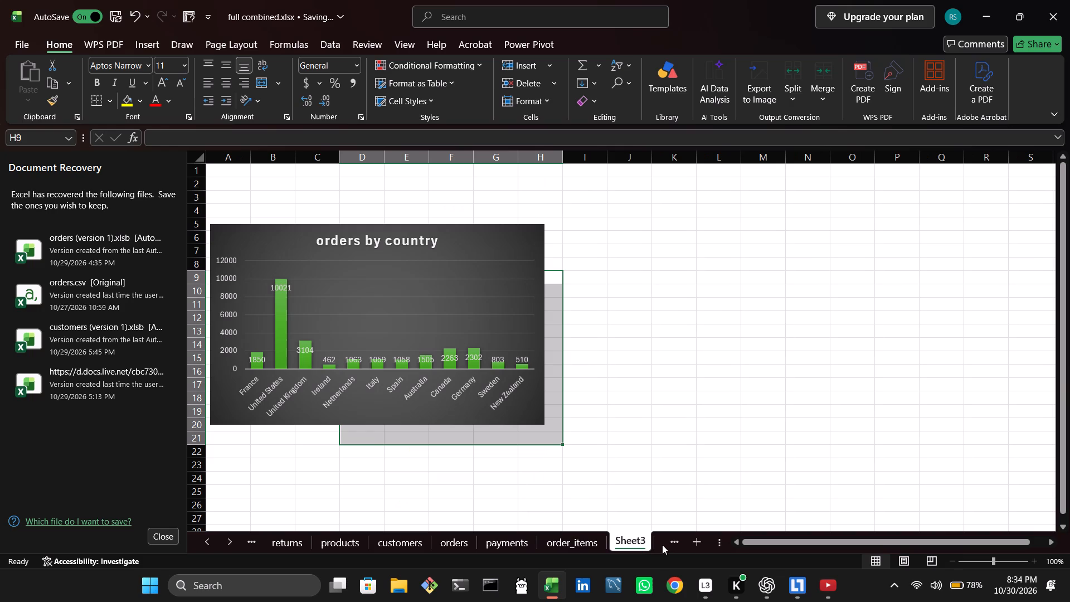
pyautogui.click(236, 538)
pyautogui.click(236, 538)
pyautogui.tripleClick(236, 538)
pyautogui.moveTo(236, 538); pyautogui.dragTo(573, 542)
pyautogui.click(573, 542)
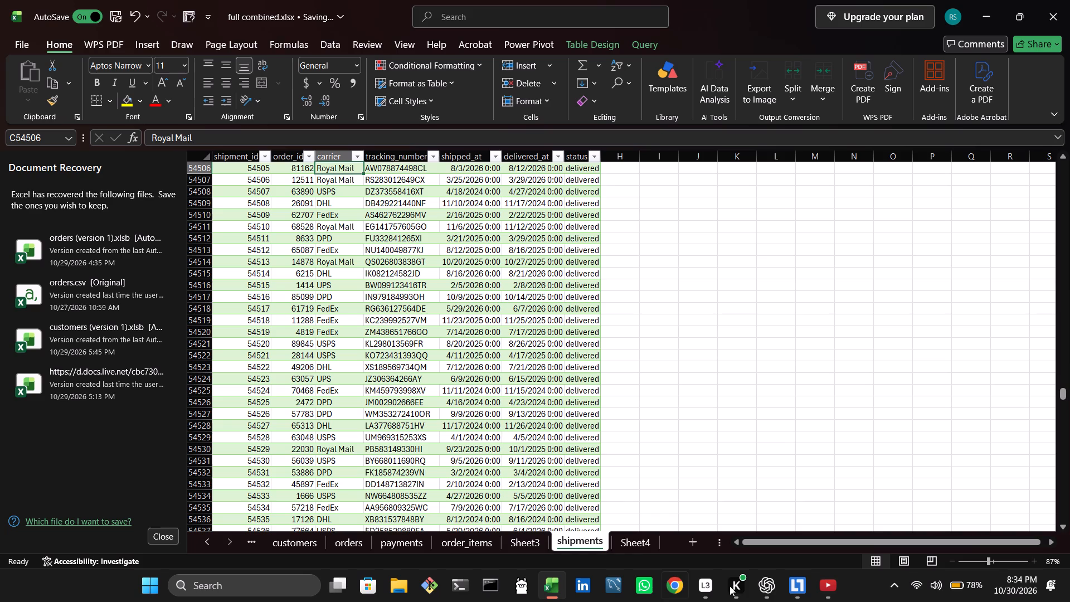
pyautogui.click(646, 541)
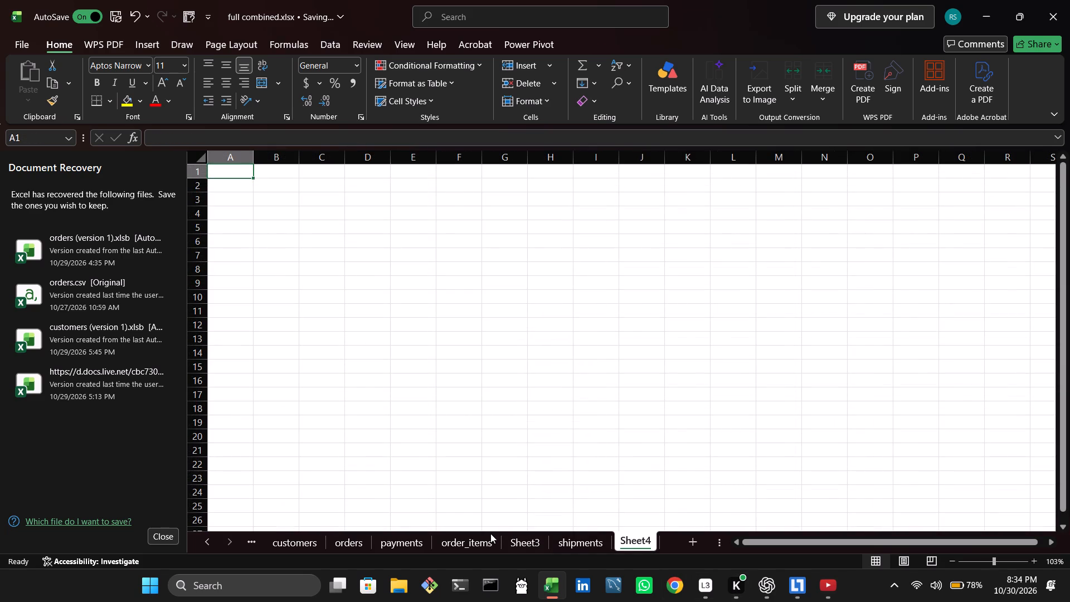
pyautogui.click(507, 551)
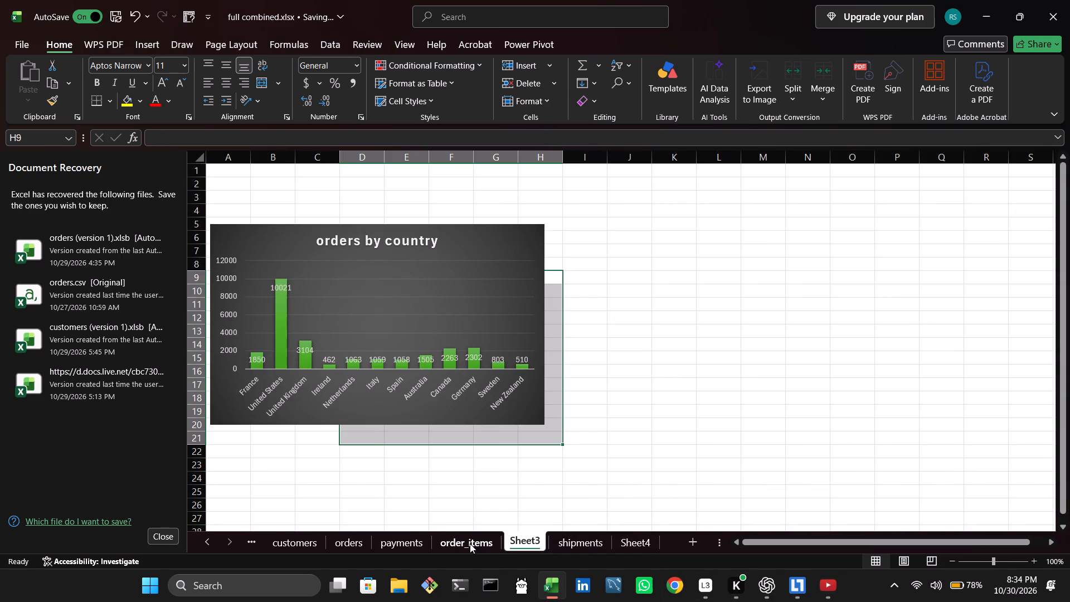
pyautogui.click(470, 543)
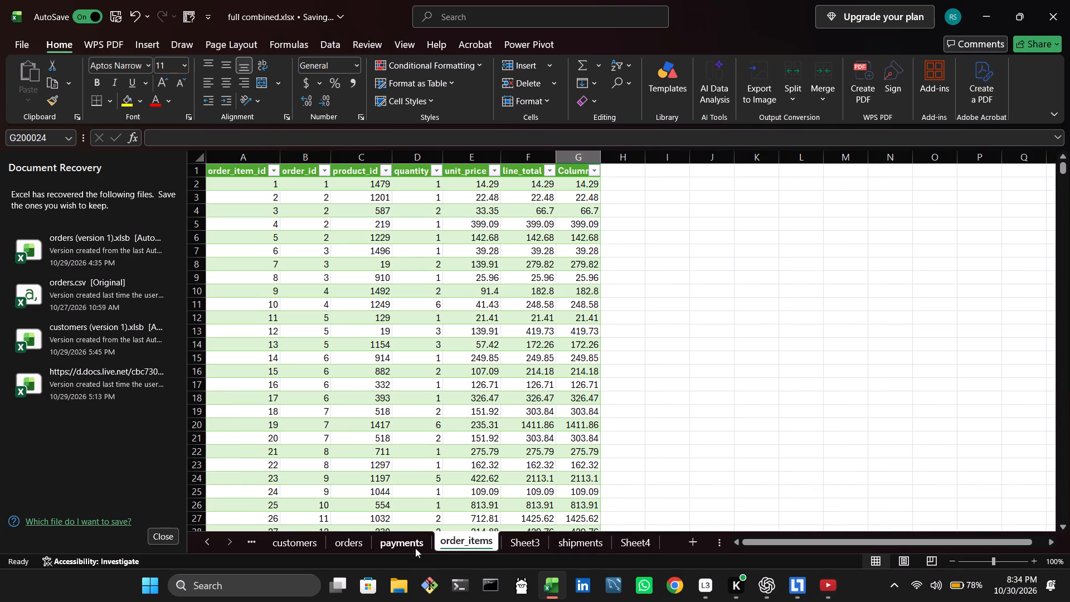
pyautogui.click(415, 548)
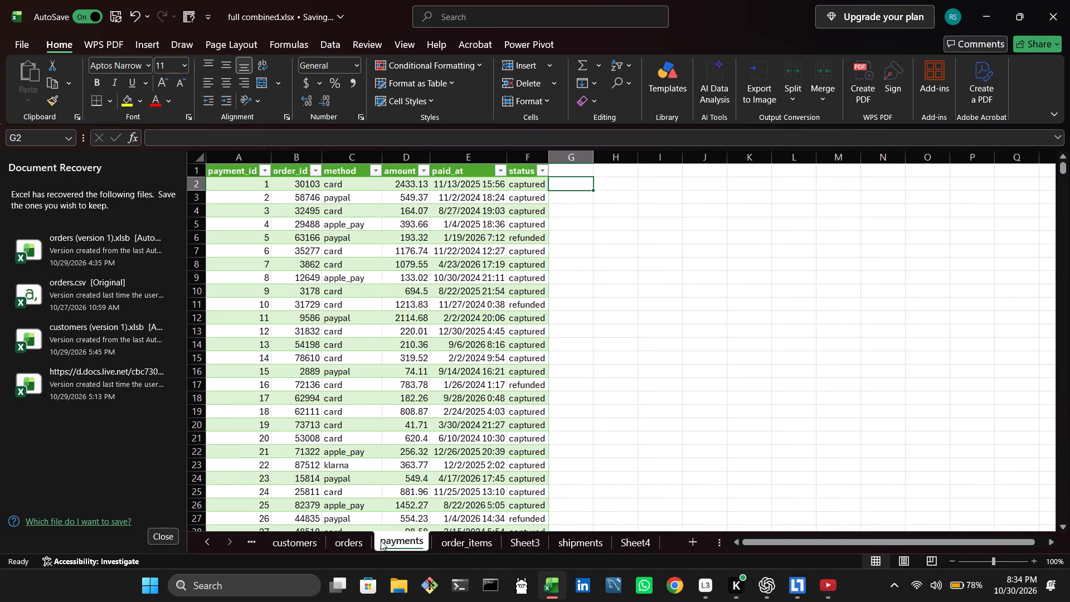
pyautogui.click(358, 540)
pyautogui.click(313, 548)
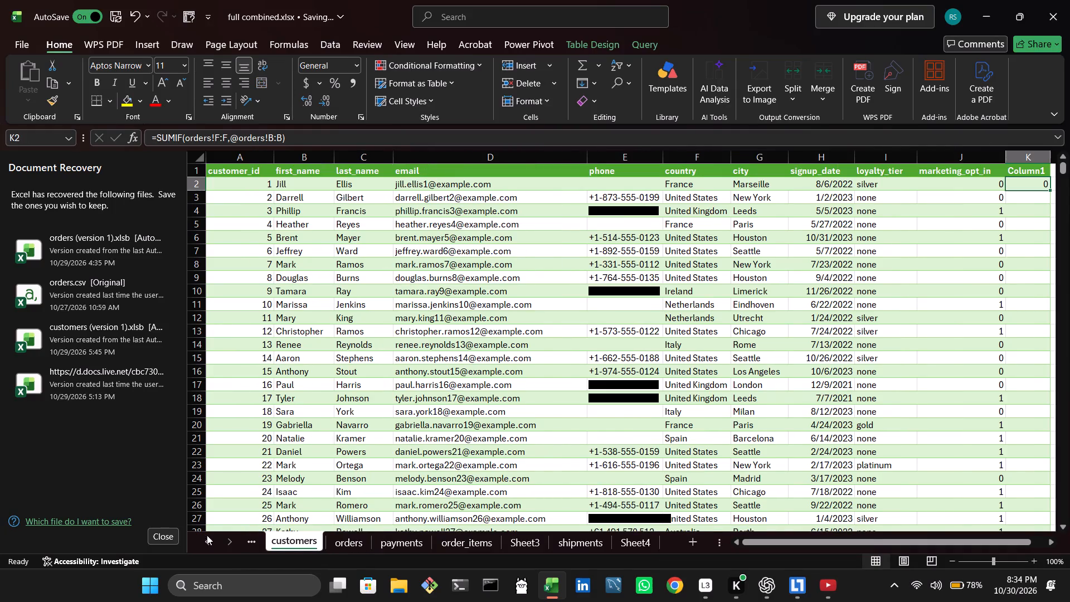
# Review the column headers of the products, returns, customers, orders, payments and order_items sheets again for usable revenue data.
pyautogui.click(211, 542)
pyautogui.tripleClick(211, 542)
pyautogui.doubleClick(211, 542)
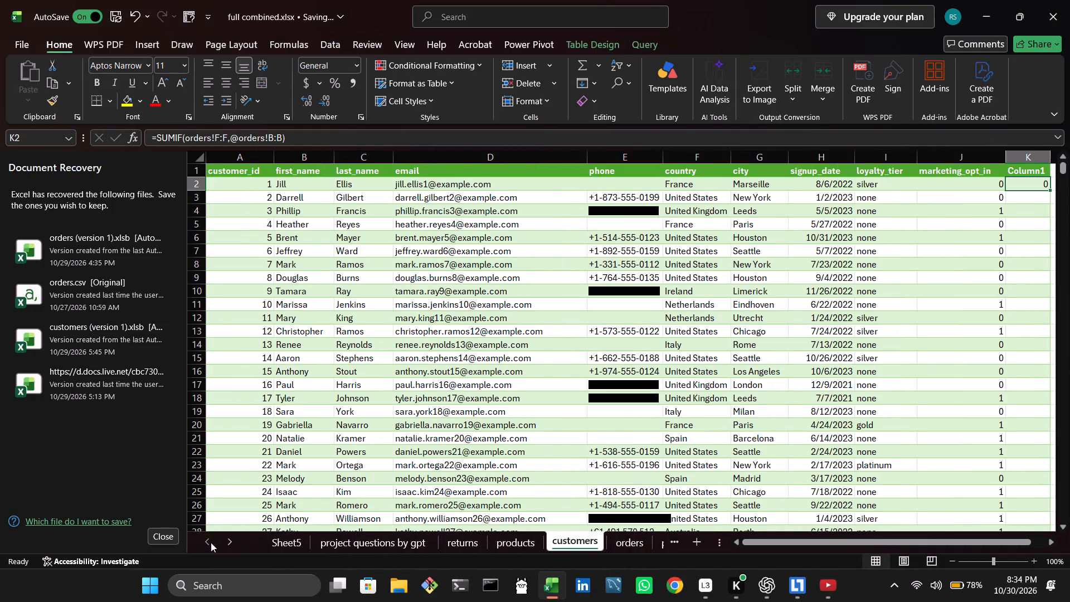
pyautogui.moveTo(211, 542); pyautogui.dragTo(499, 547)
pyautogui.click(499, 547)
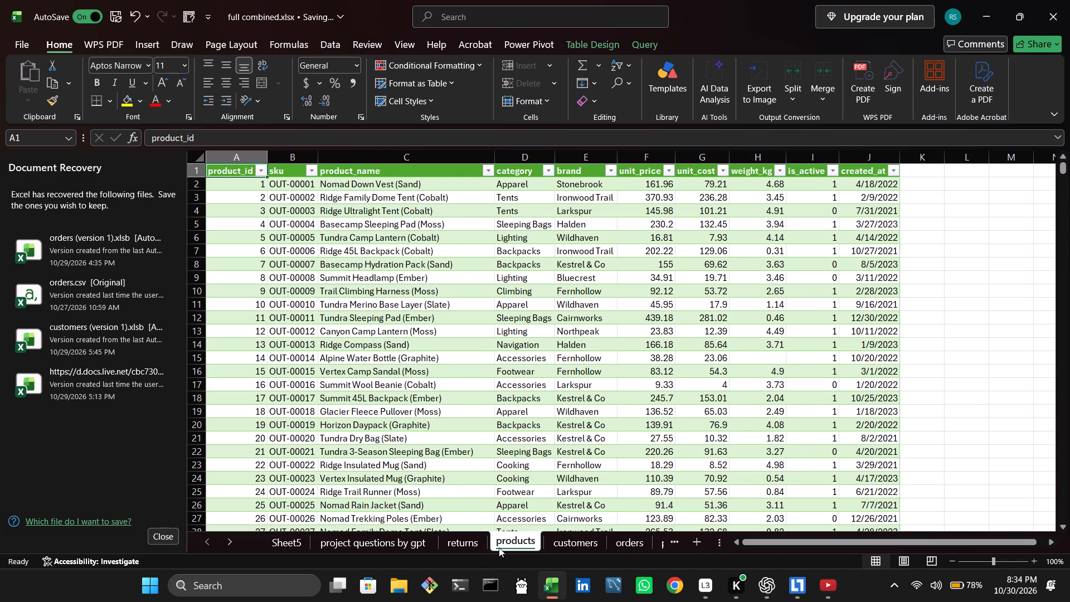
pyautogui.click(480, 542)
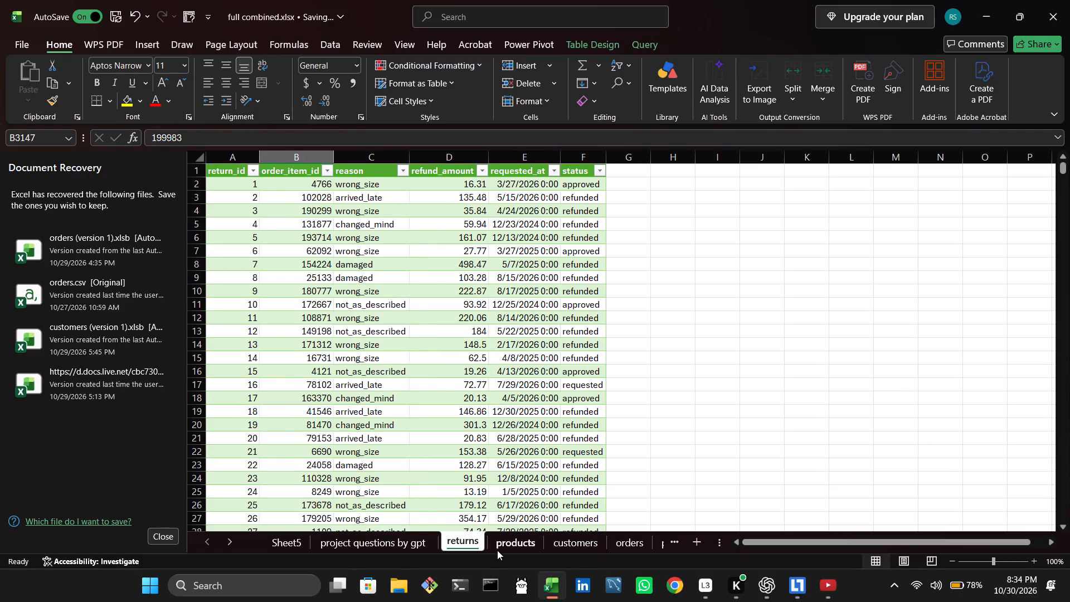
pyautogui.click(513, 542)
pyautogui.click(554, 544)
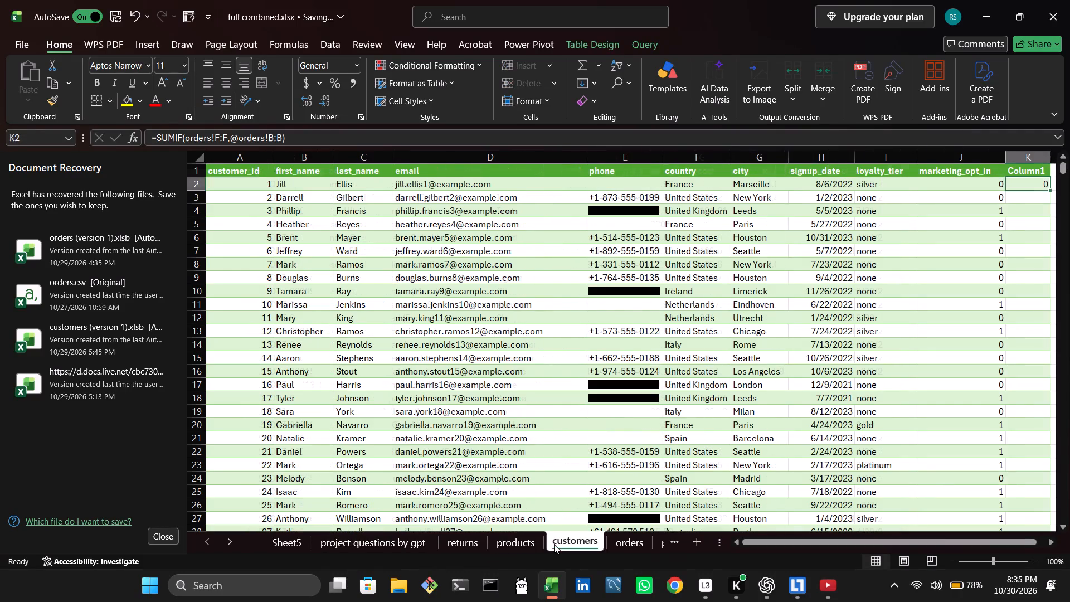
pyautogui.click(619, 541)
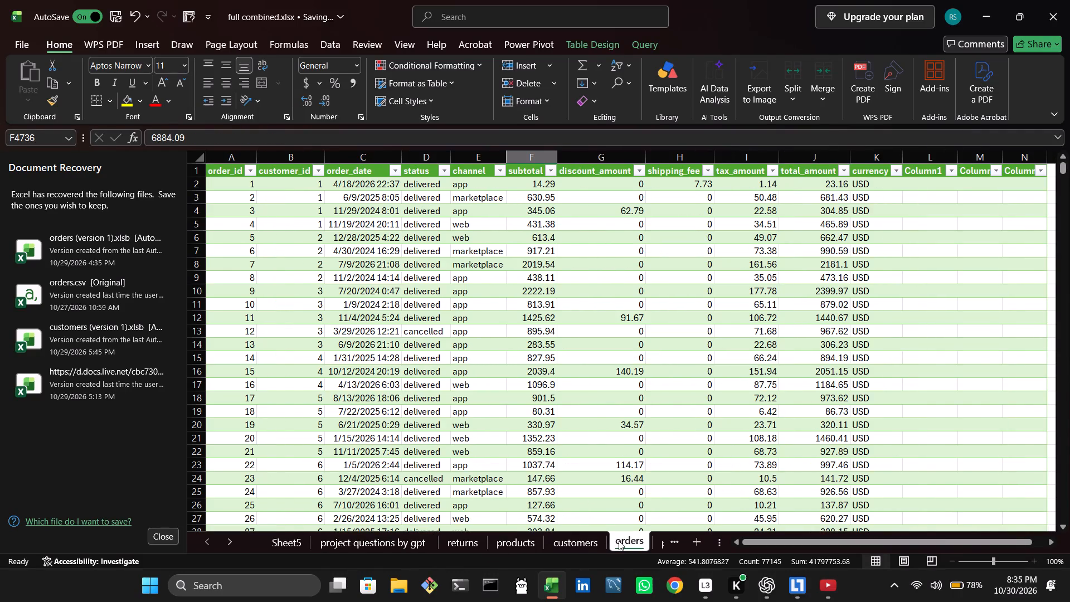
pyautogui.moveTo(868, 537); pyautogui.dragTo(872, 550)
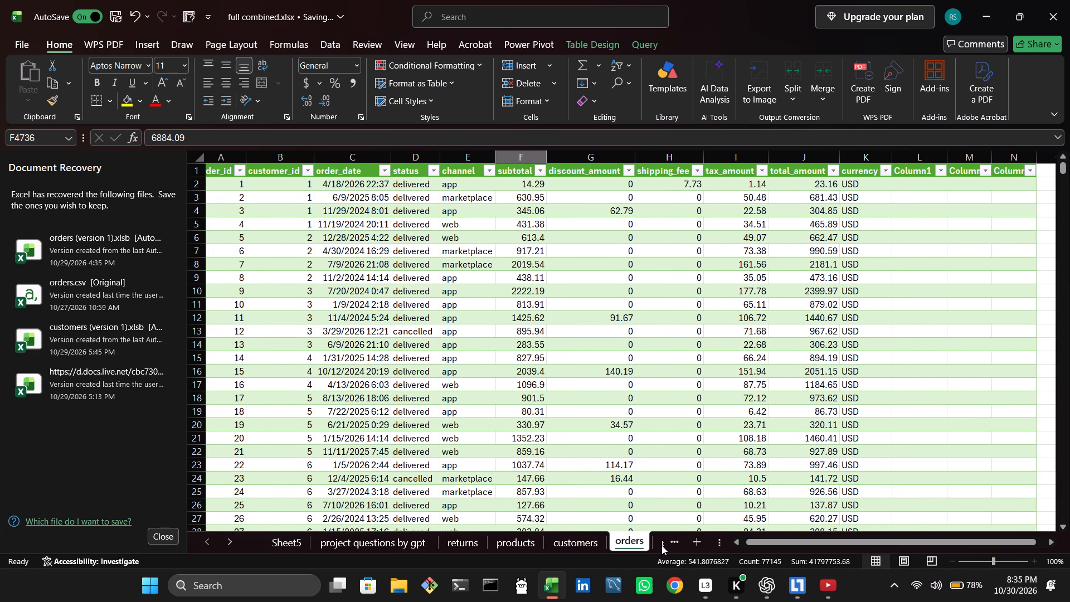
pyautogui.click(662, 545)
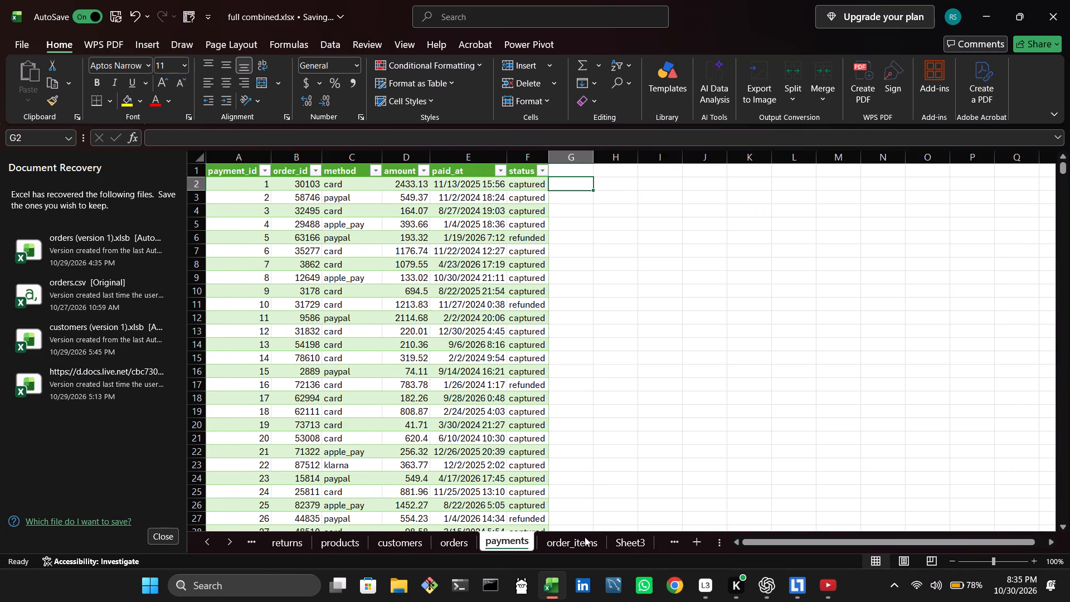
pyautogui.click(585, 537)
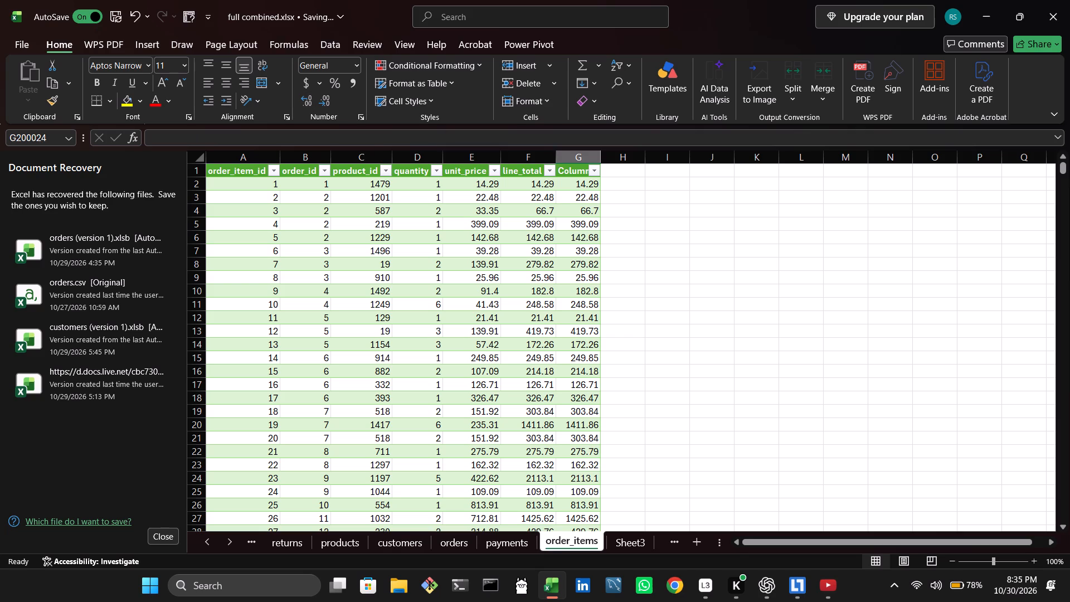
pyautogui.click(532, 547)
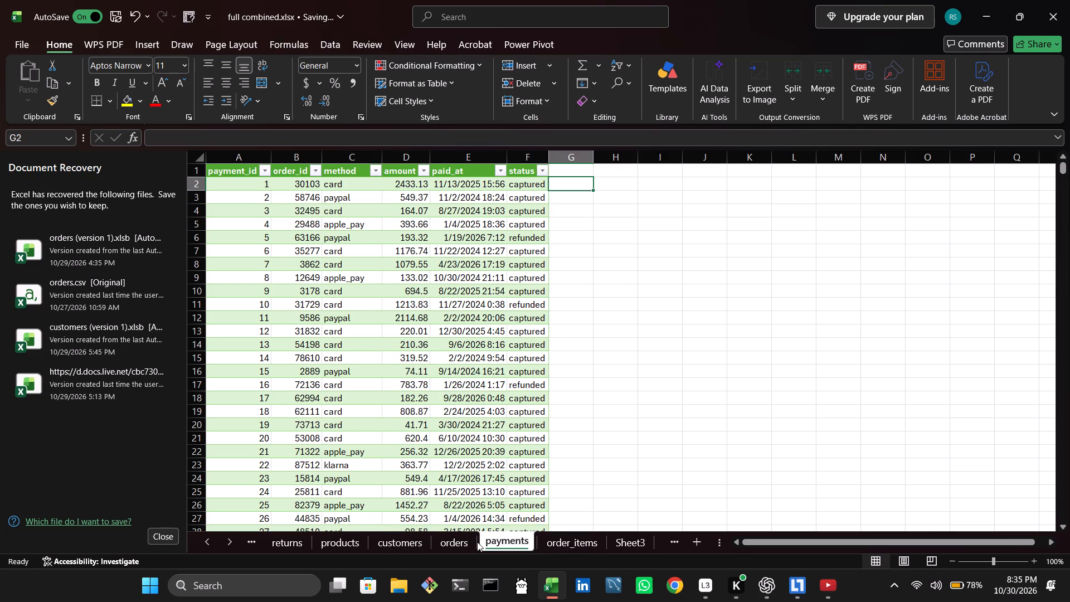
pyautogui.click(440, 532)
pyautogui.click(440, 532)
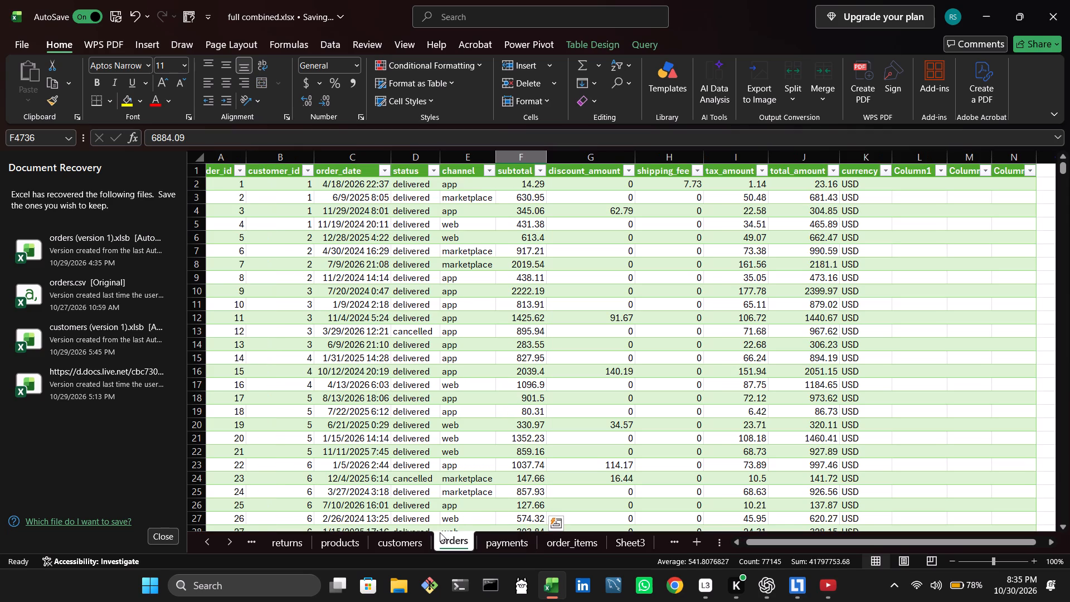
pyautogui.click(440, 532)
# Delete and re-enter the ending "by revenue" of the top 5 countries question in A3 of the project questions by gpt sheet.
pyautogui.tripleClick(215, 546)
pyautogui.doubleClick(215, 546)
pyautogui.moveTo(215, 546); pyautogui.dragTo(382, 556)
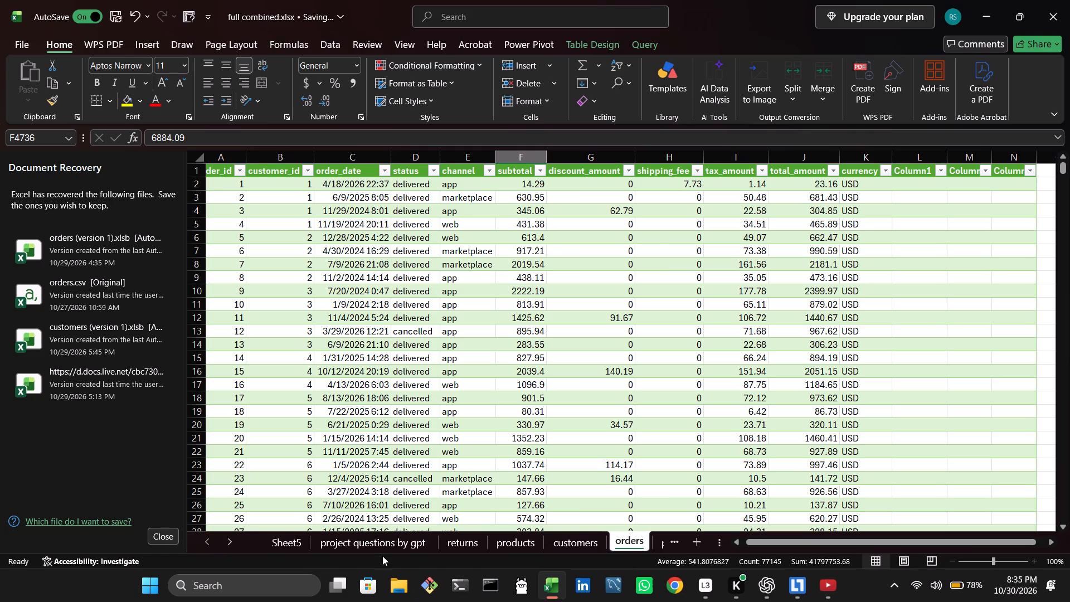
pyautogui.moveTo(382, 556); pyautogui.dragTo(382, 547)
pyautogui.click(382, 547)
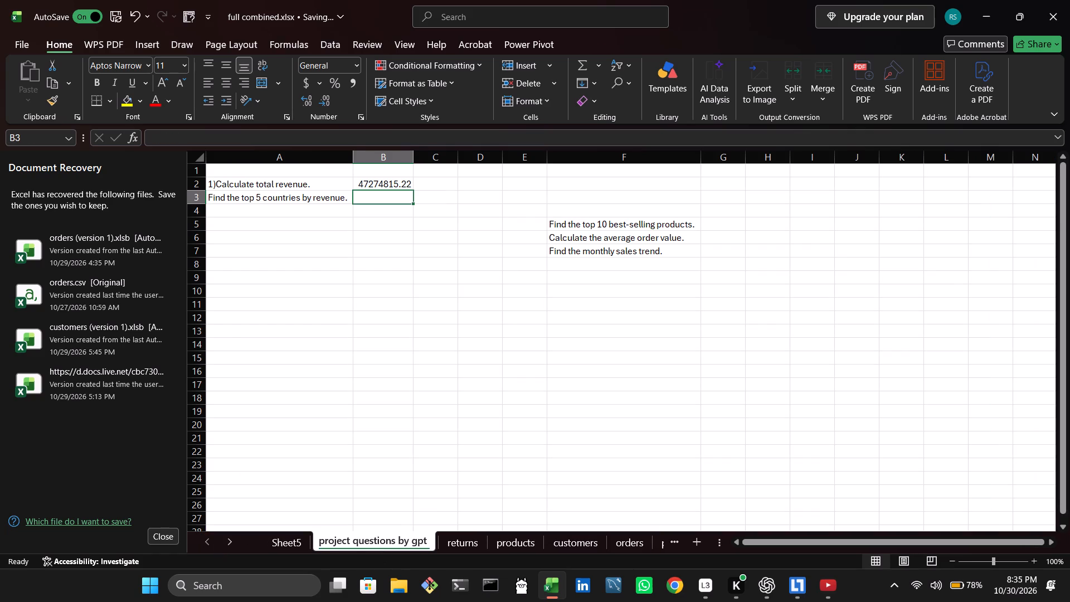
pyautogui.doubleClick(333, 200)
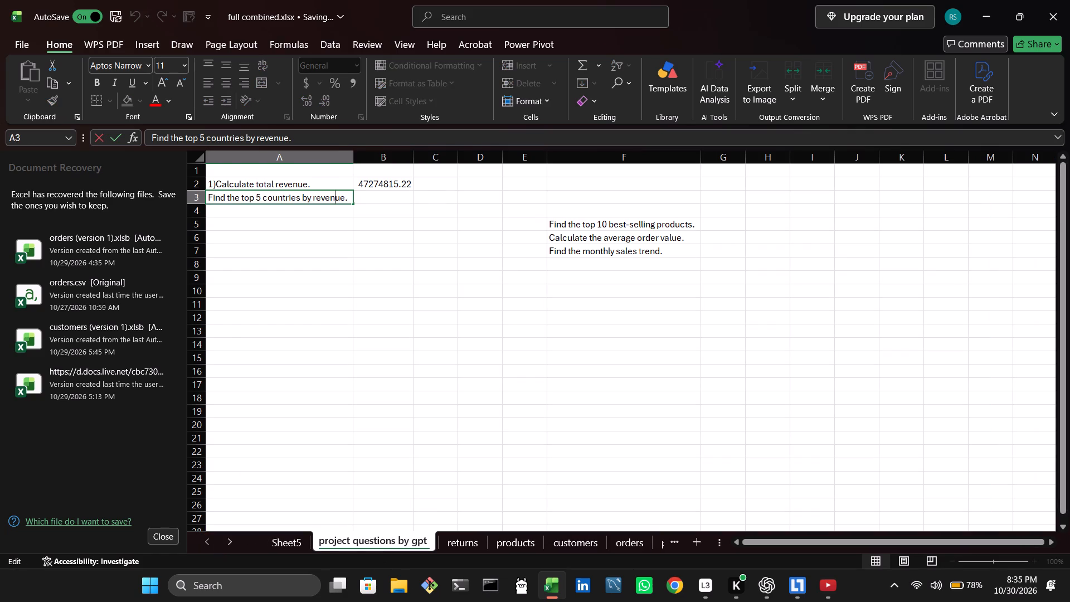
pyautogui.moveTo(346, 198); pyautogui.dragTo(309, 195)
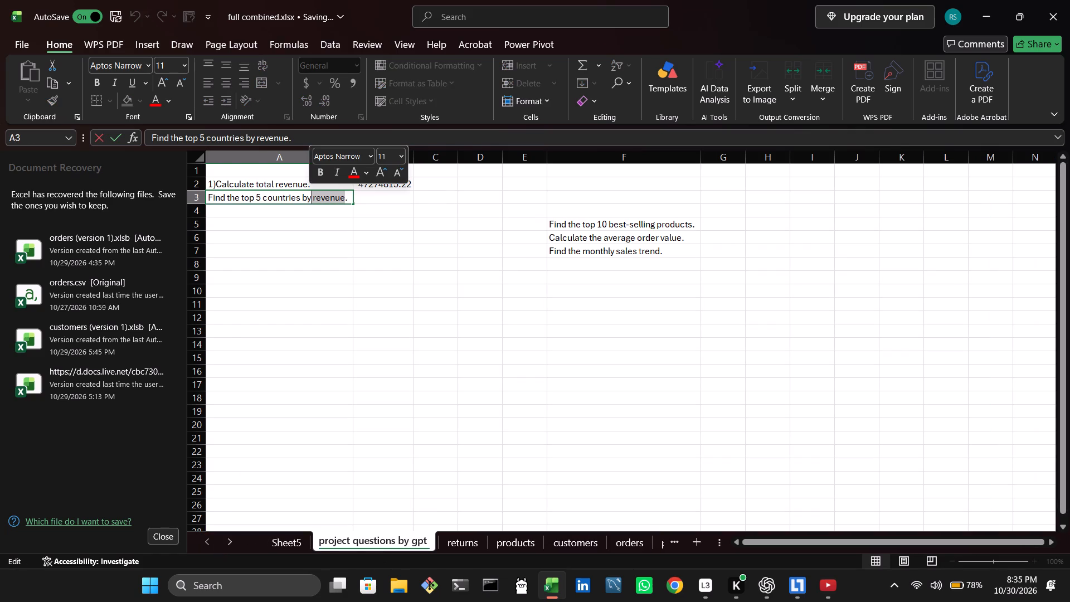
pyautogui.press('BackSpace')
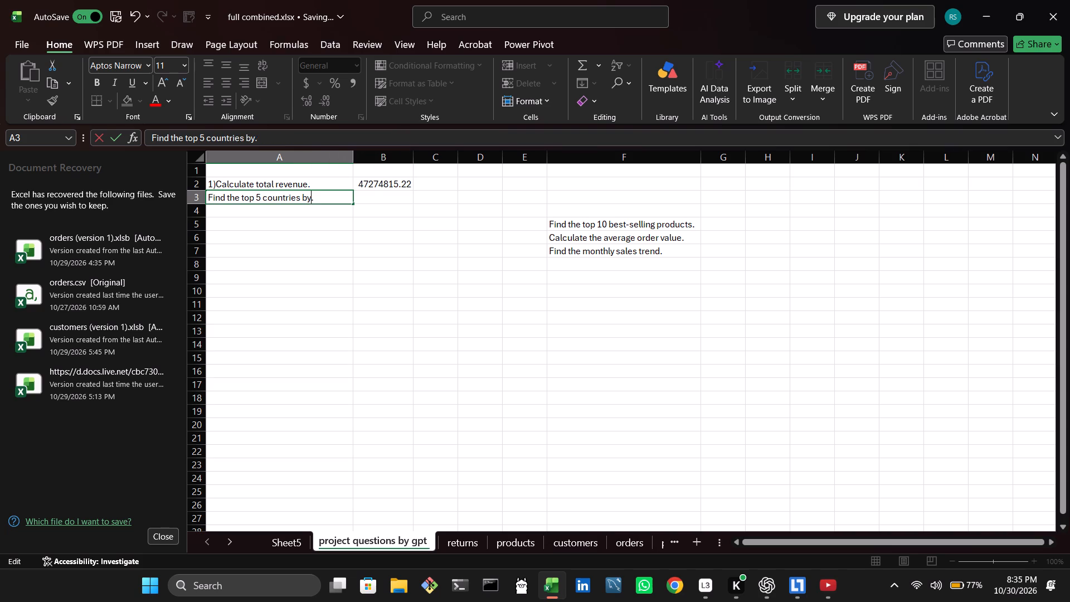
pyautogui.press('BackSpace')
pyautogui.press('BackSpace')
pyautogui.write('by revenue')
pyautogui.press('space')
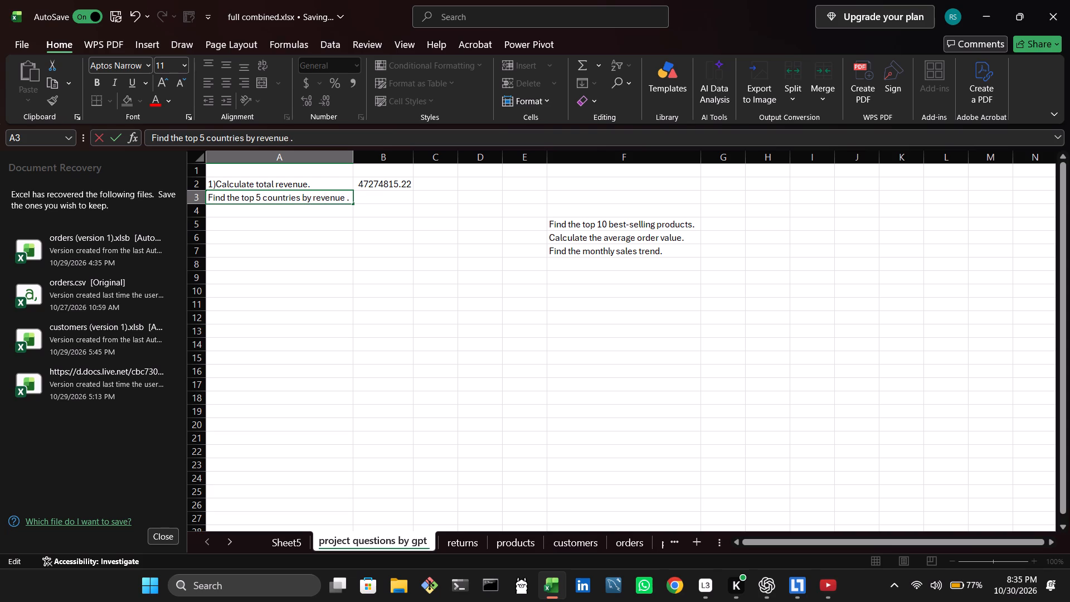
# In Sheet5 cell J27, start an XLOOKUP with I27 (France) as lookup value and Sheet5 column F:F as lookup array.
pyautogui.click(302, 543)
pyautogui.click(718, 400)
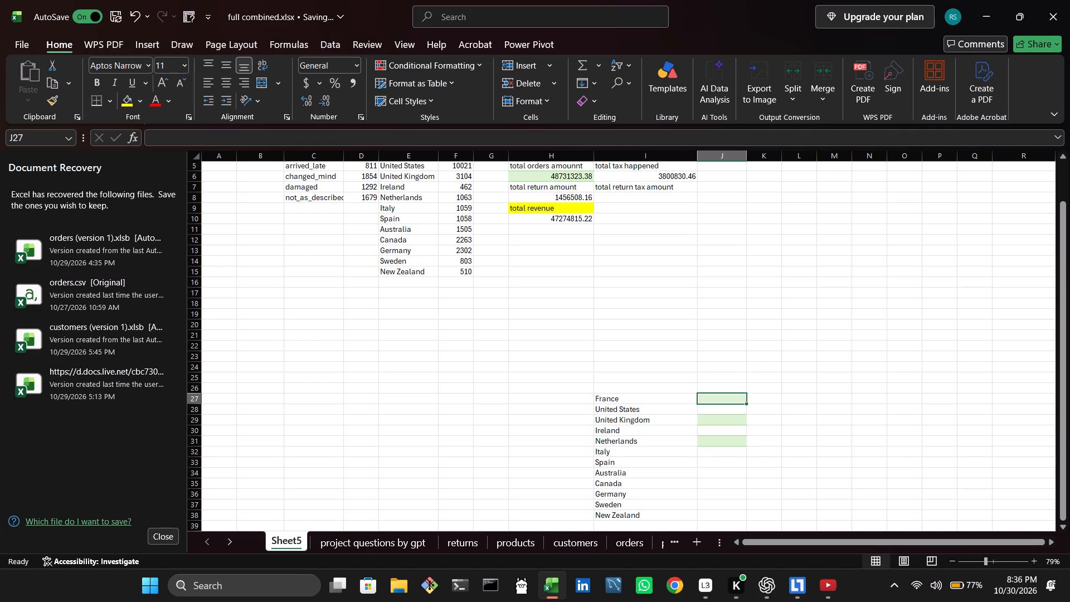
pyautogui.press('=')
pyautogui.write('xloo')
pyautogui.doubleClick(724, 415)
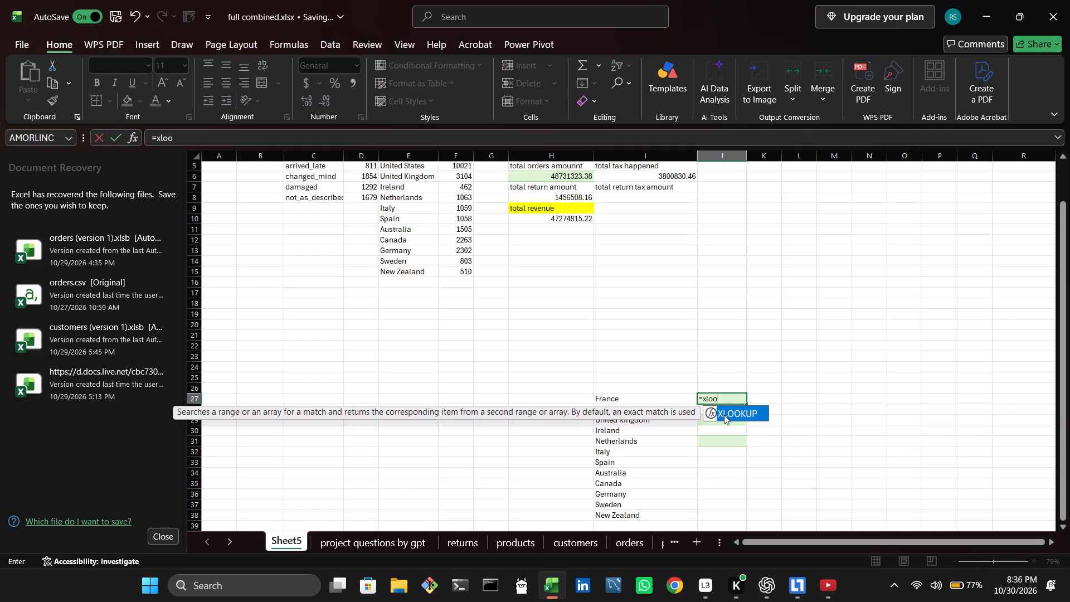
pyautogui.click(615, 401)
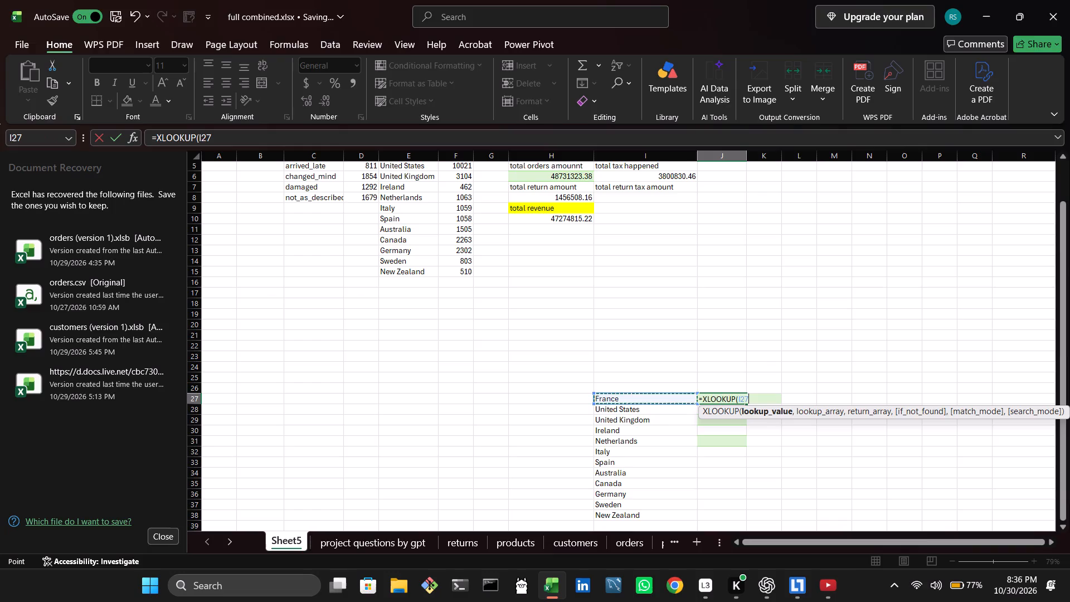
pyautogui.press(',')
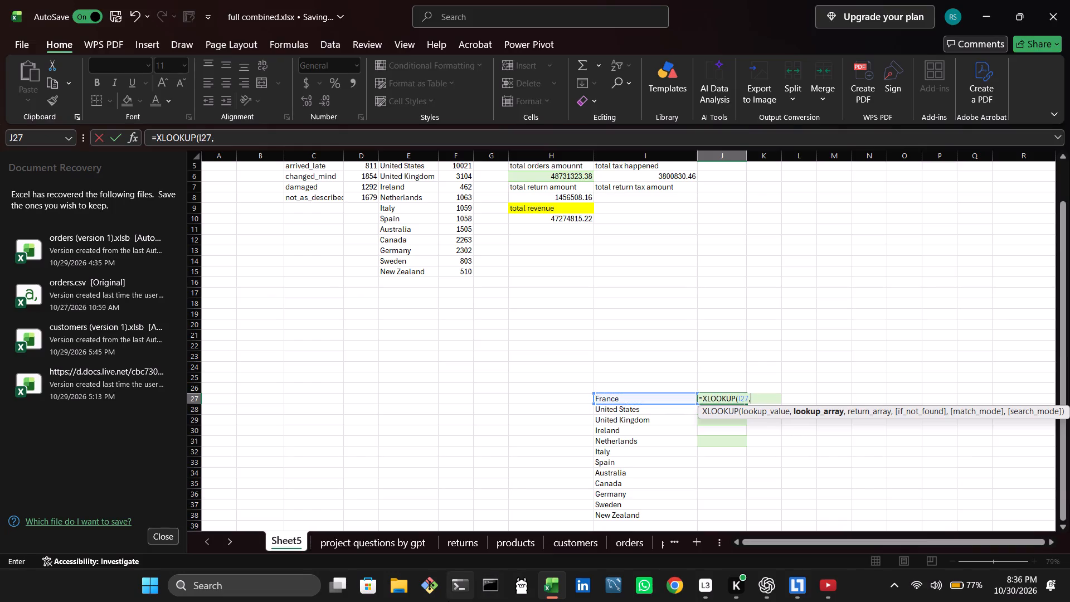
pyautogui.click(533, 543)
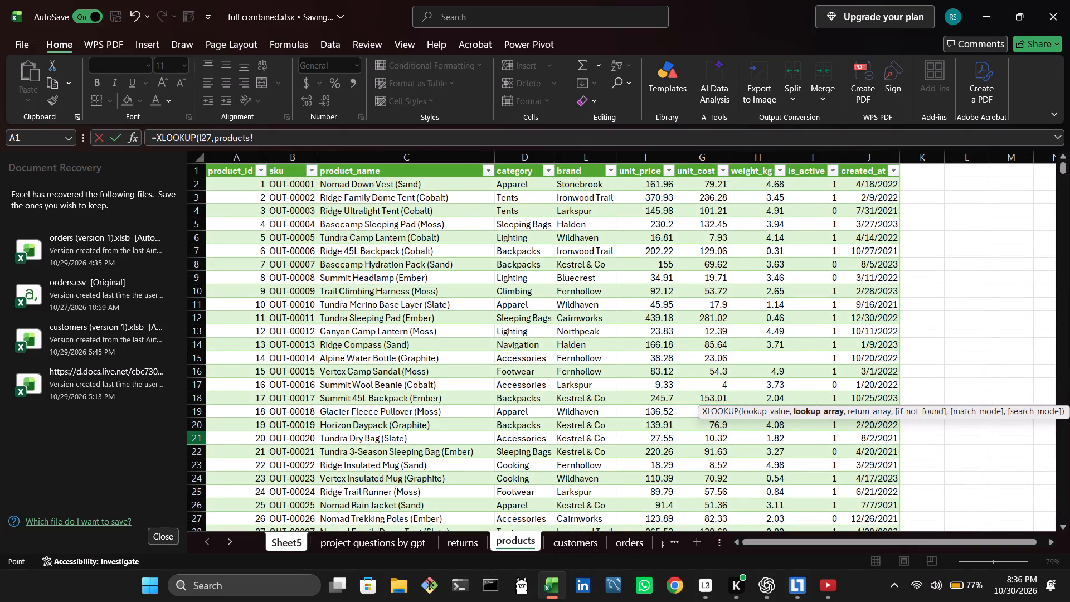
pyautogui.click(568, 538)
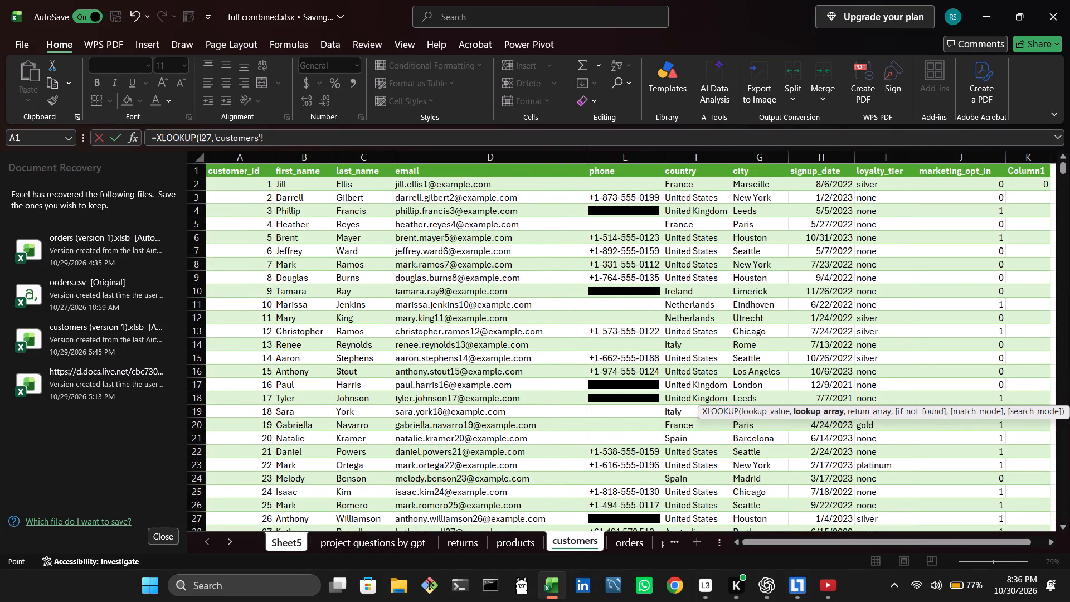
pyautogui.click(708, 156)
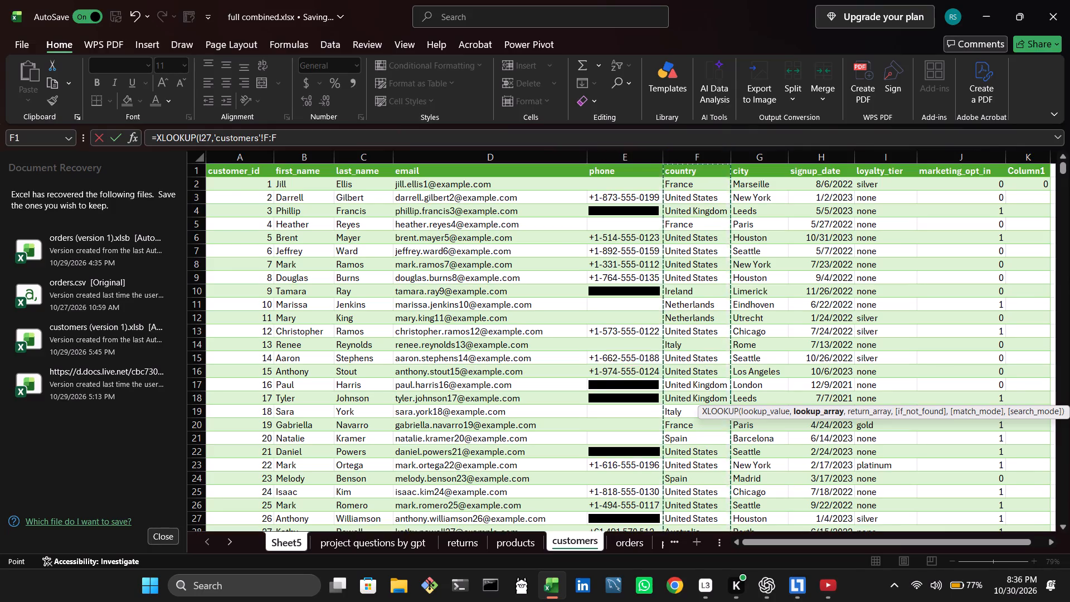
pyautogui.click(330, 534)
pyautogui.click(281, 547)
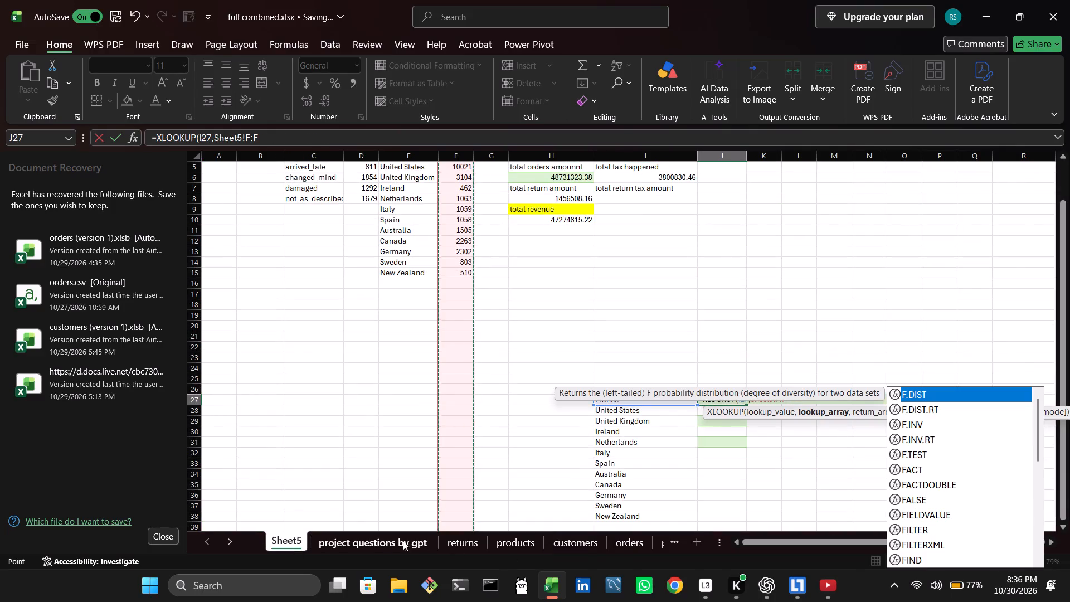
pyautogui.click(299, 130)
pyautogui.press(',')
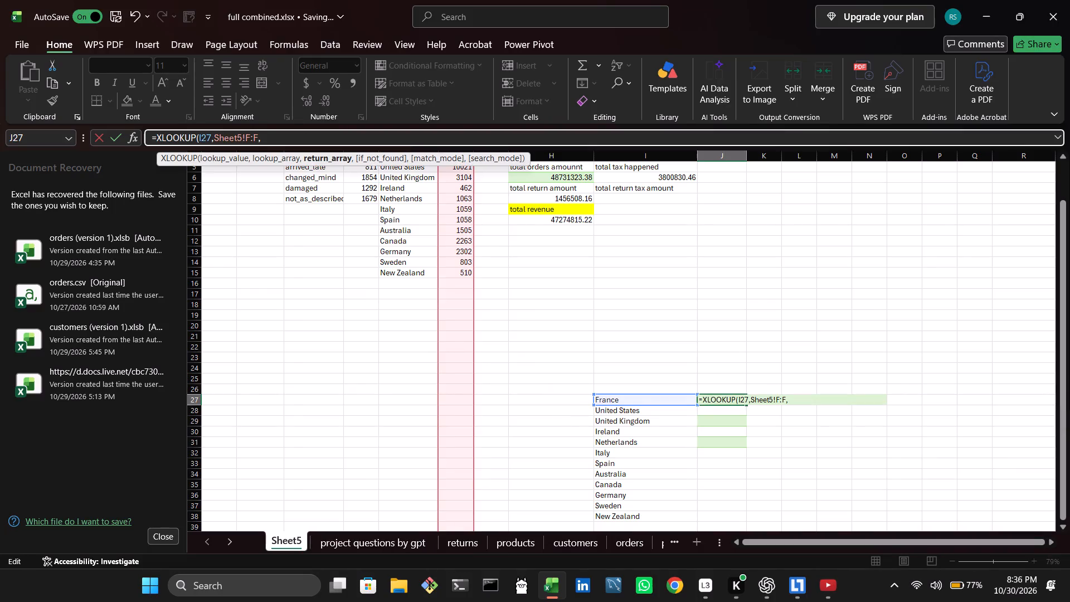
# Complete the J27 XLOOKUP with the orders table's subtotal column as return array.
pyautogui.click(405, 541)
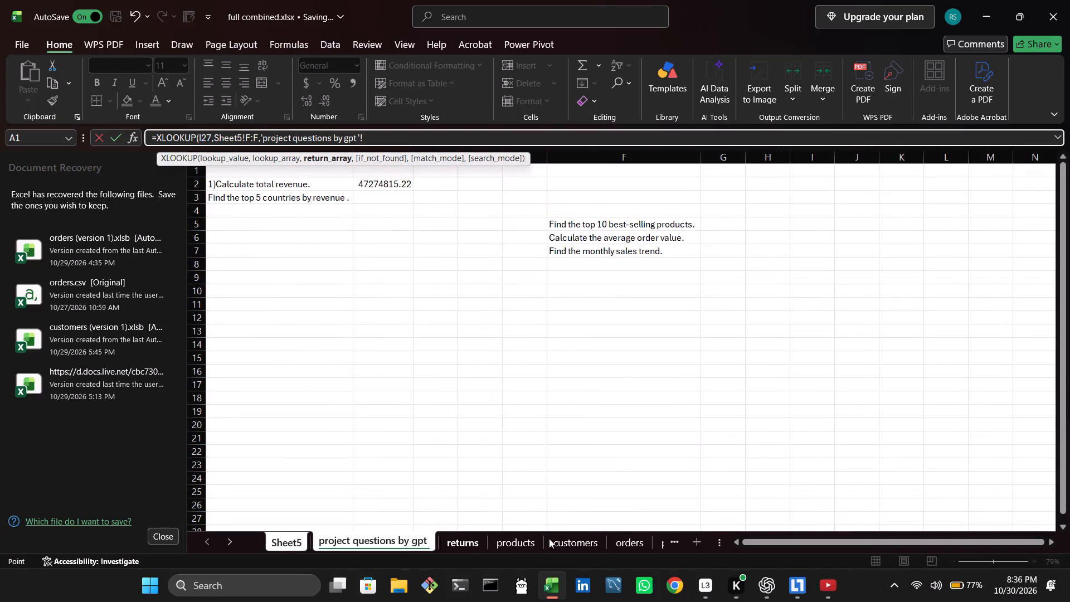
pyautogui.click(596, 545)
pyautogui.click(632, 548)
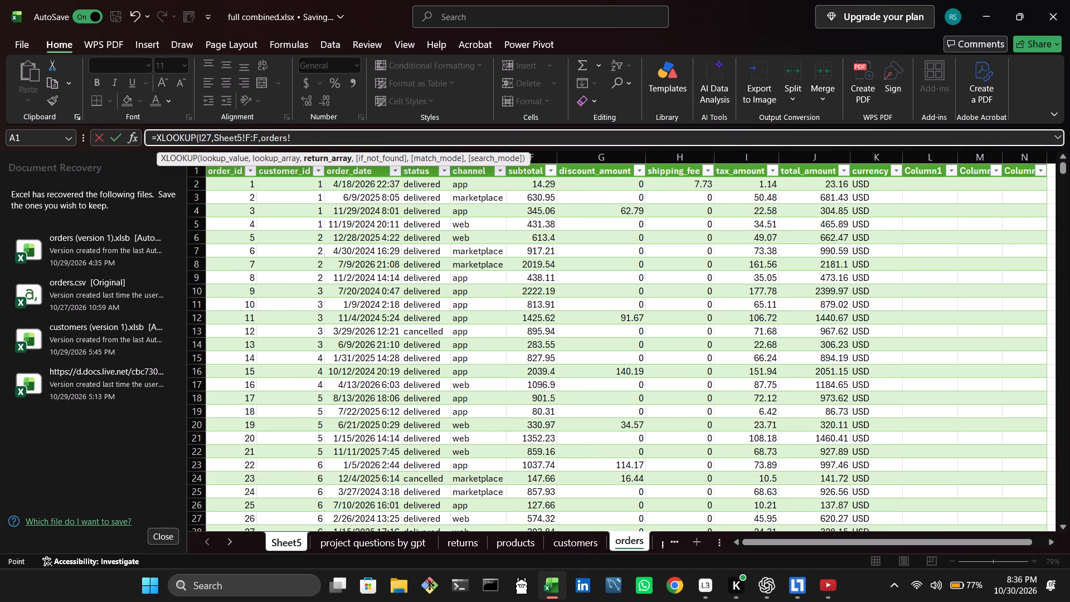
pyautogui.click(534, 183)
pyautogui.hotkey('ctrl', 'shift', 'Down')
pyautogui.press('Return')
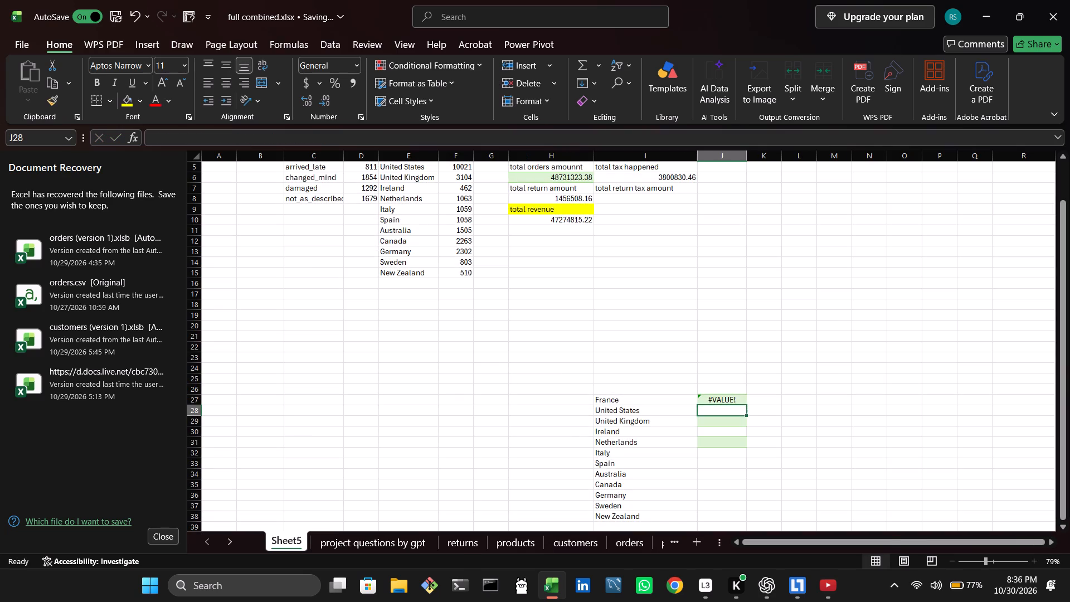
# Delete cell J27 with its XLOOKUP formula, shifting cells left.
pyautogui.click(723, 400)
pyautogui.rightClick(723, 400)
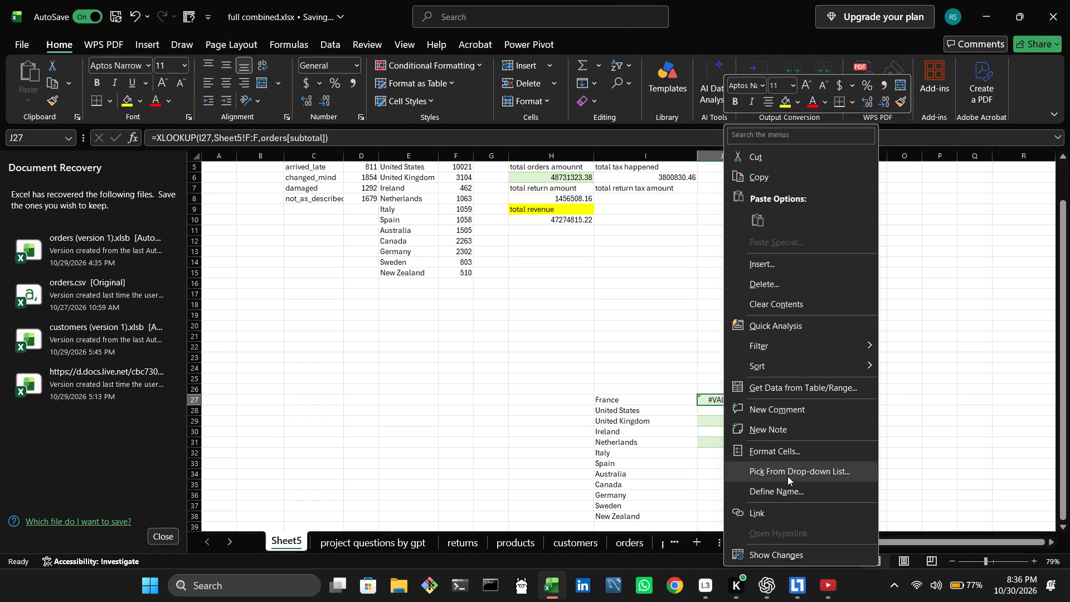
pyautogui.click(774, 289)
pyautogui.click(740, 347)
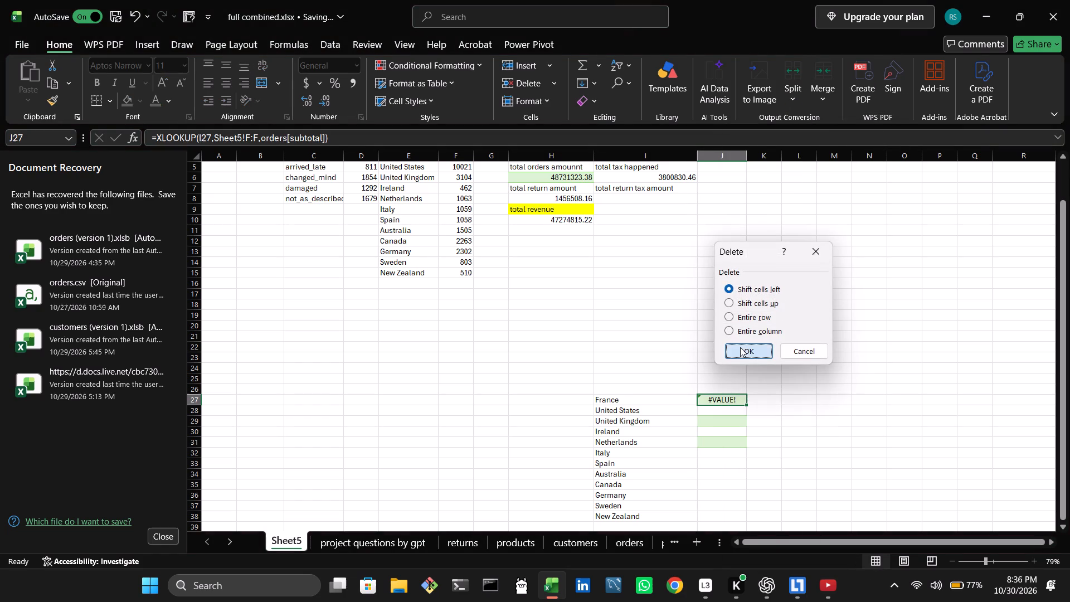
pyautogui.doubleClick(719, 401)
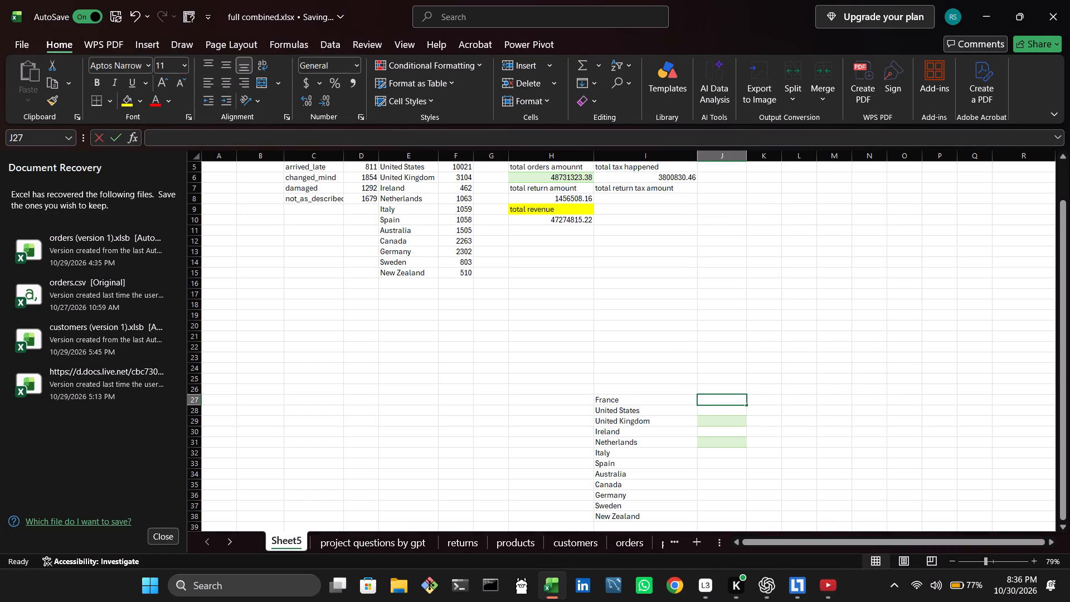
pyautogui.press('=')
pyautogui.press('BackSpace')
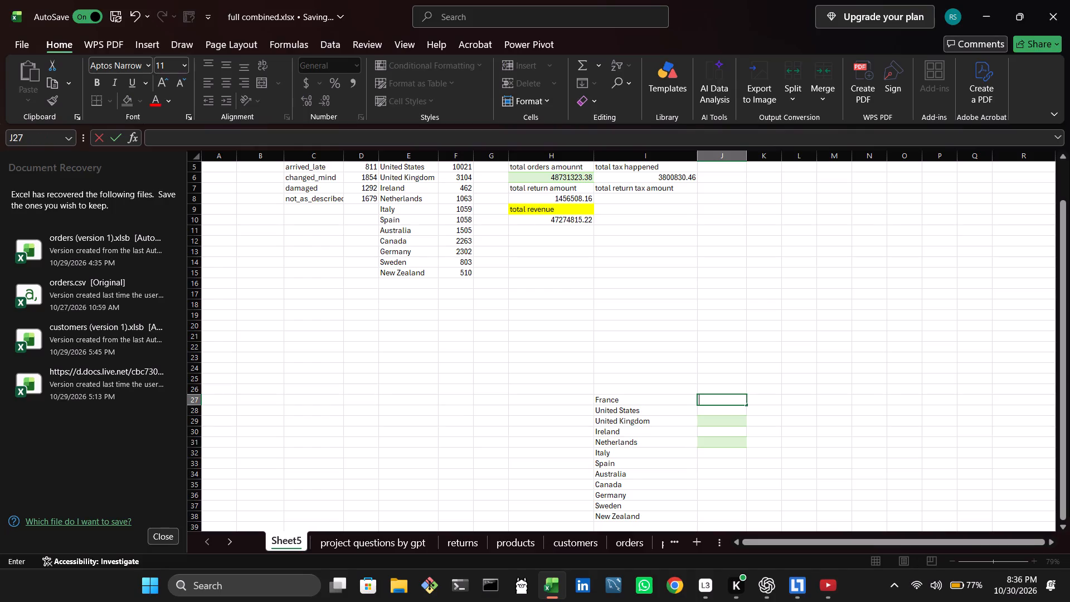
# Move the returns sheet to between the products and customers sheets.
pyautogui.click(490, 543)
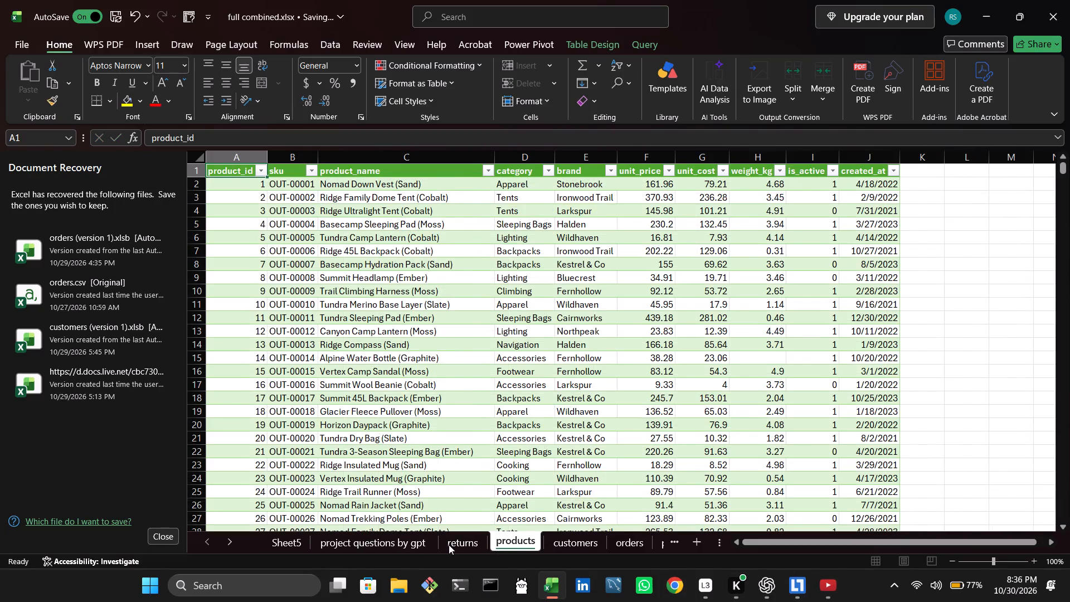
pyautogui.moveTo(449, 545); pyautogui.dragTo(565, 548)
# Delete the table column Column1 containing the SUMIF formula from the customers sheet.
pyautogui.click(565, 548)
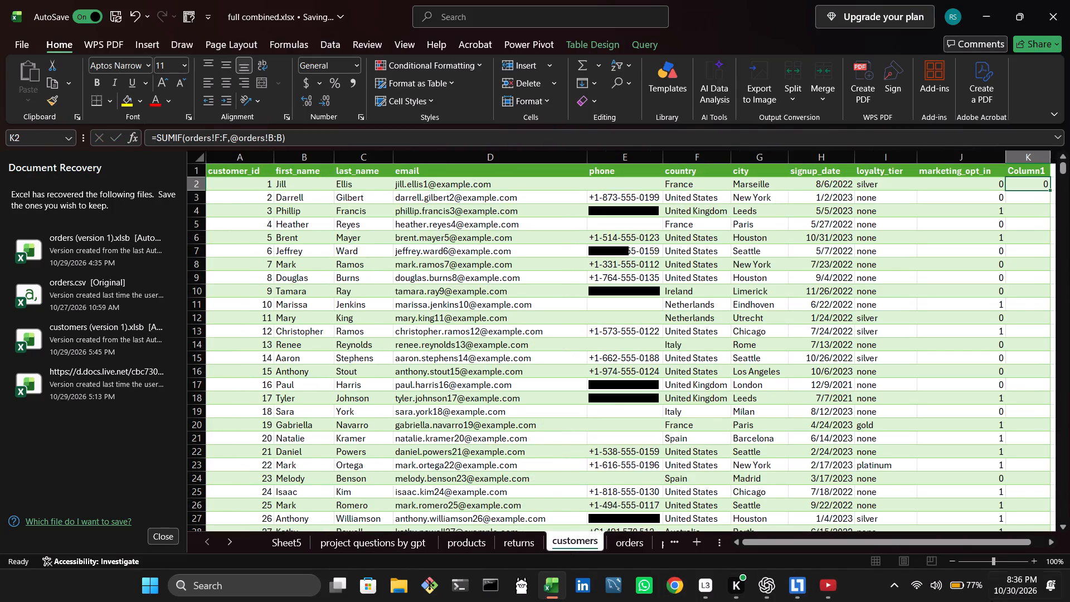
pyautogui.moveTo(869, 540); pyautogui.dragTo(968, 526)
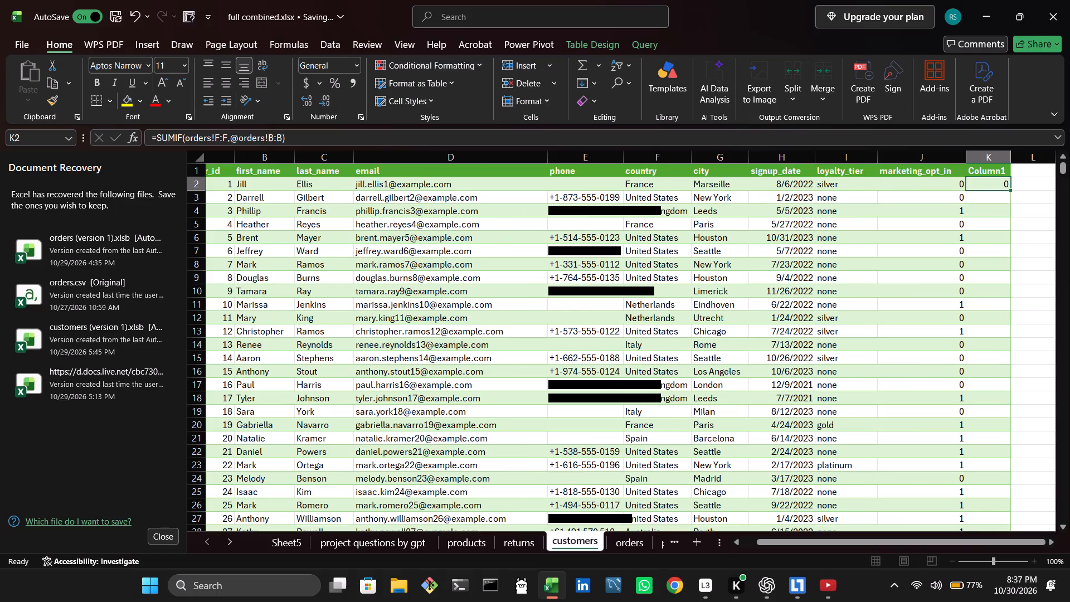
pyautogui.rightClick(1003, 185)
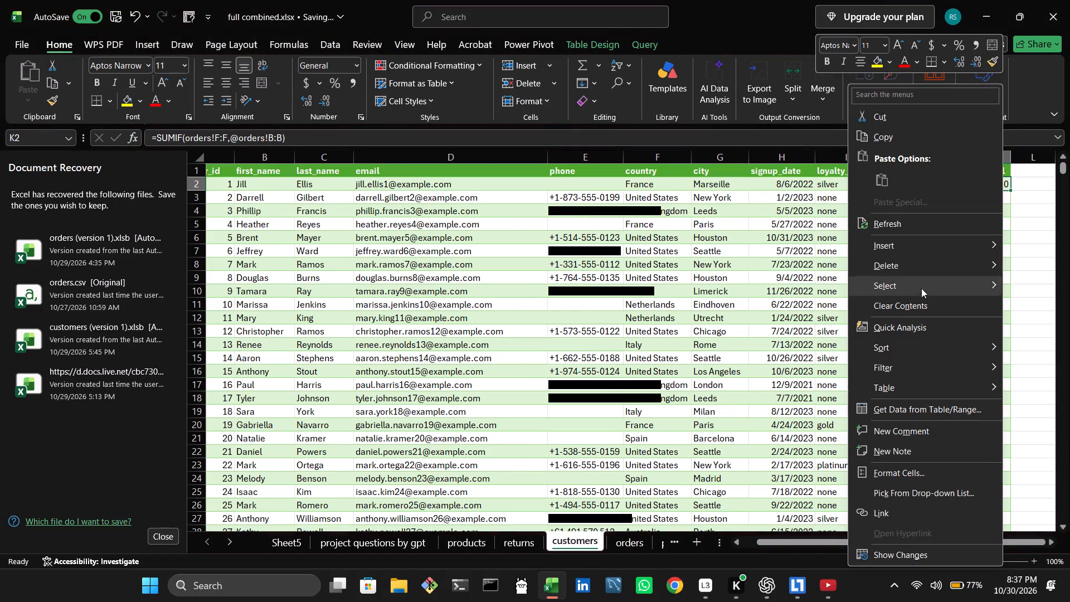
pyautogui.doubleClick(911, 273)
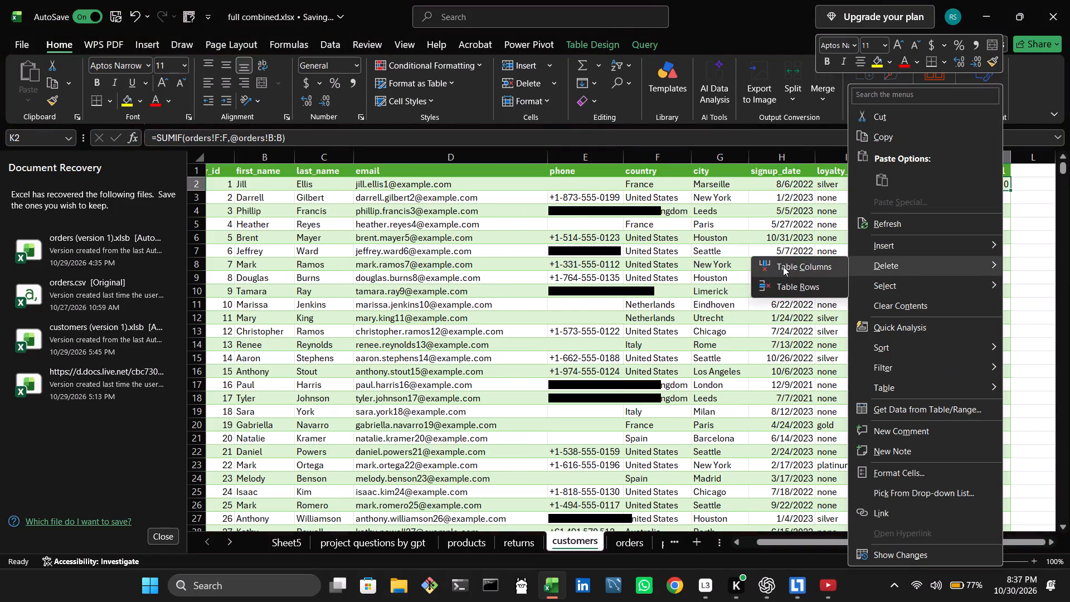
pyautogui.click(783, 266)
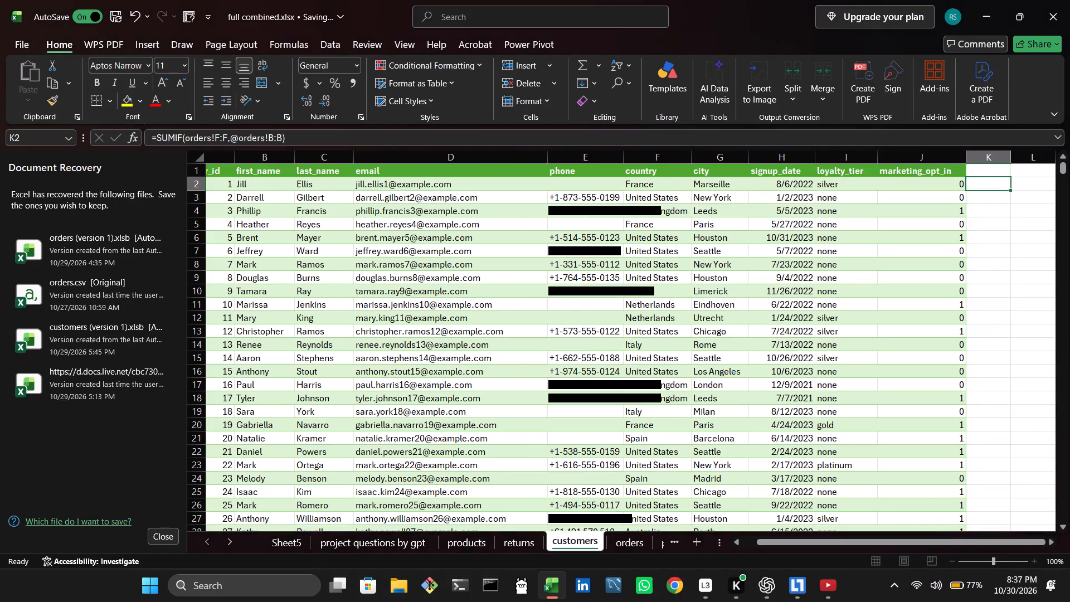
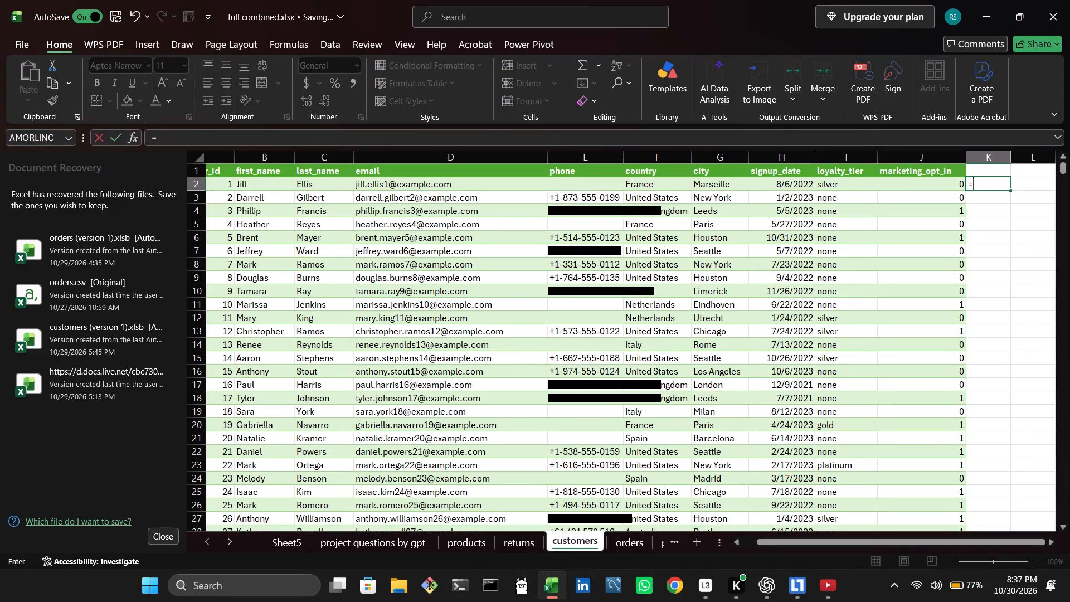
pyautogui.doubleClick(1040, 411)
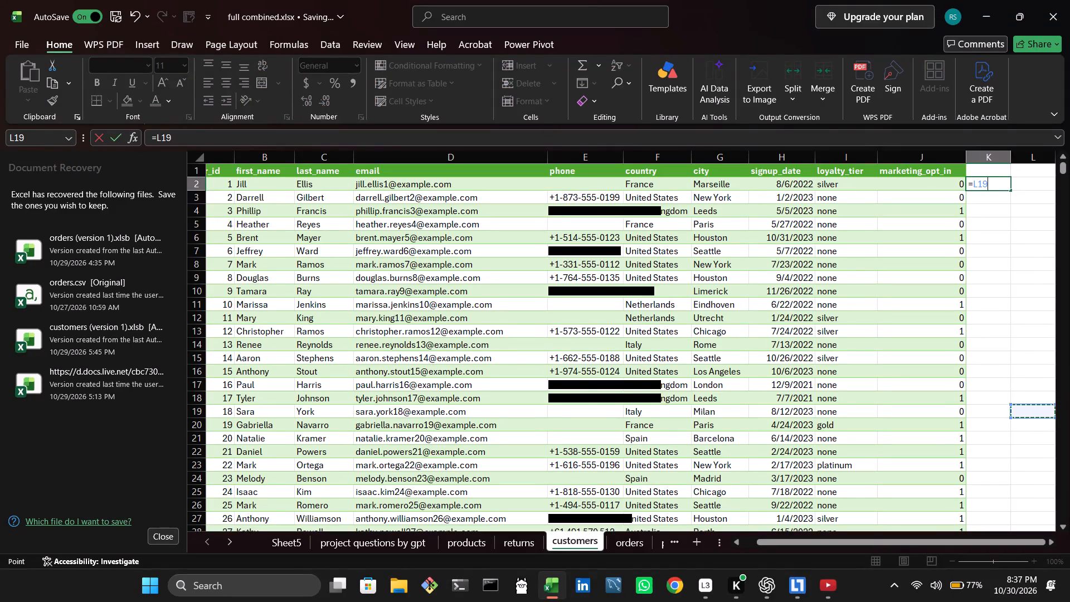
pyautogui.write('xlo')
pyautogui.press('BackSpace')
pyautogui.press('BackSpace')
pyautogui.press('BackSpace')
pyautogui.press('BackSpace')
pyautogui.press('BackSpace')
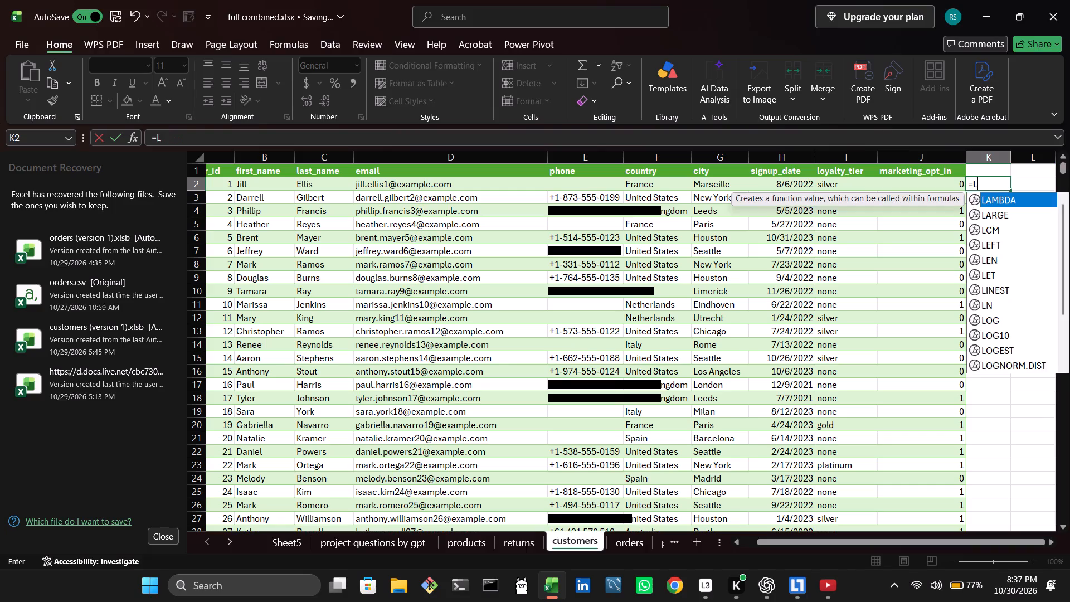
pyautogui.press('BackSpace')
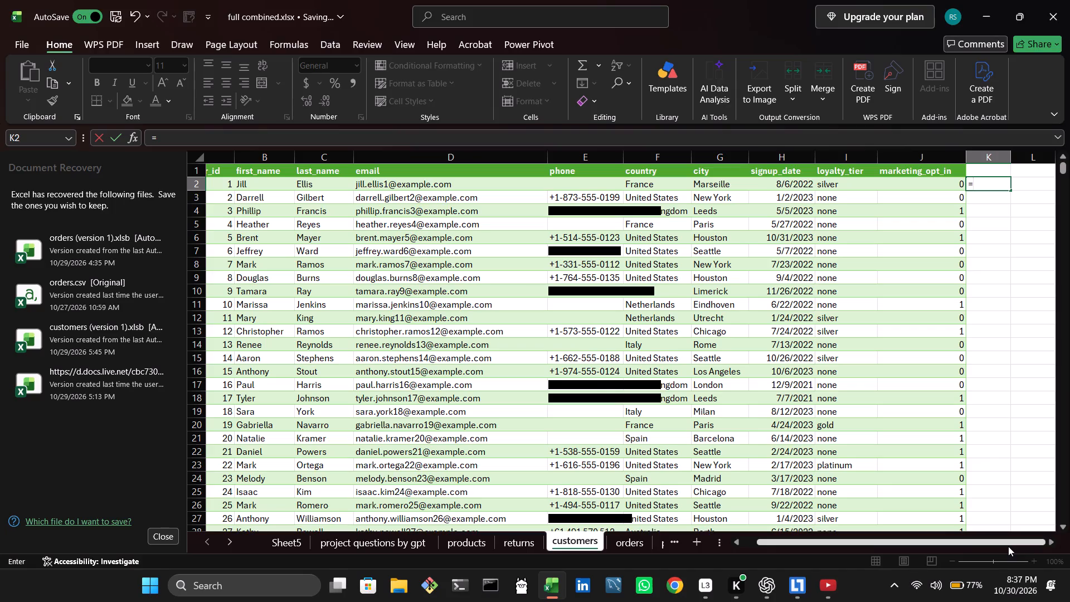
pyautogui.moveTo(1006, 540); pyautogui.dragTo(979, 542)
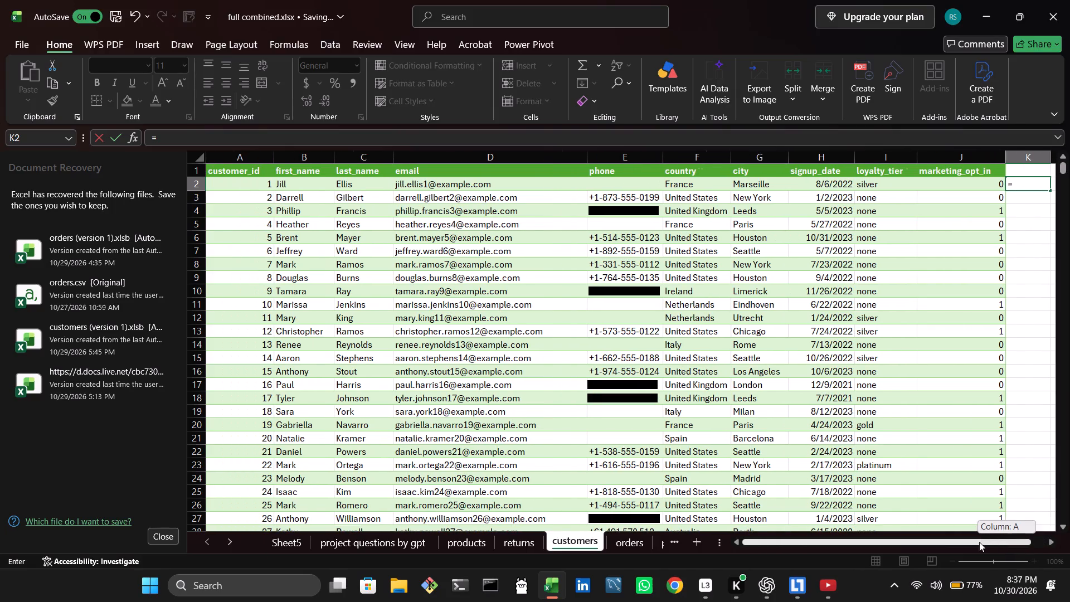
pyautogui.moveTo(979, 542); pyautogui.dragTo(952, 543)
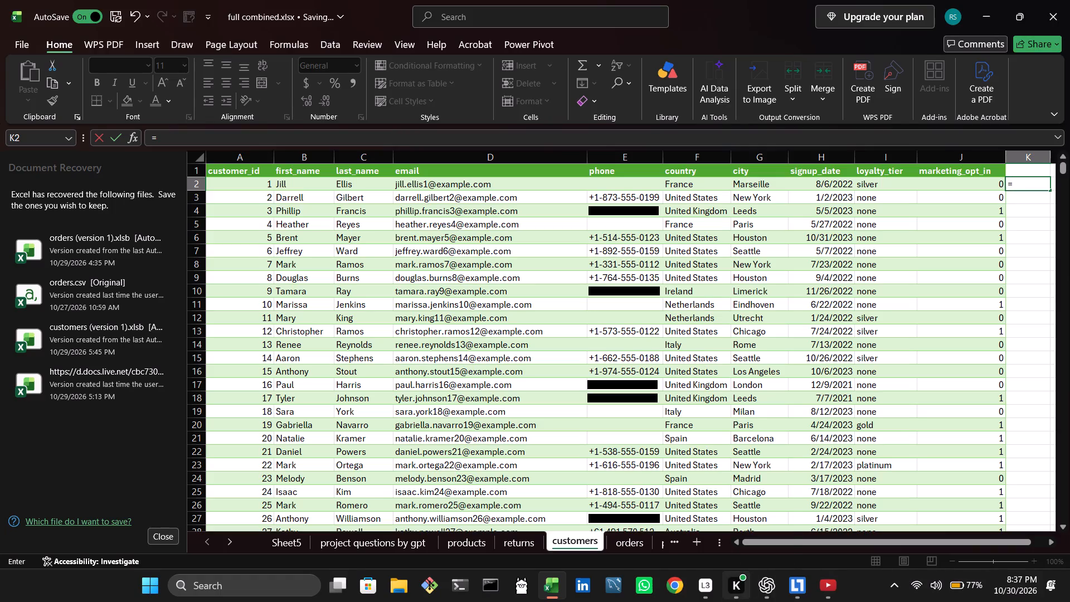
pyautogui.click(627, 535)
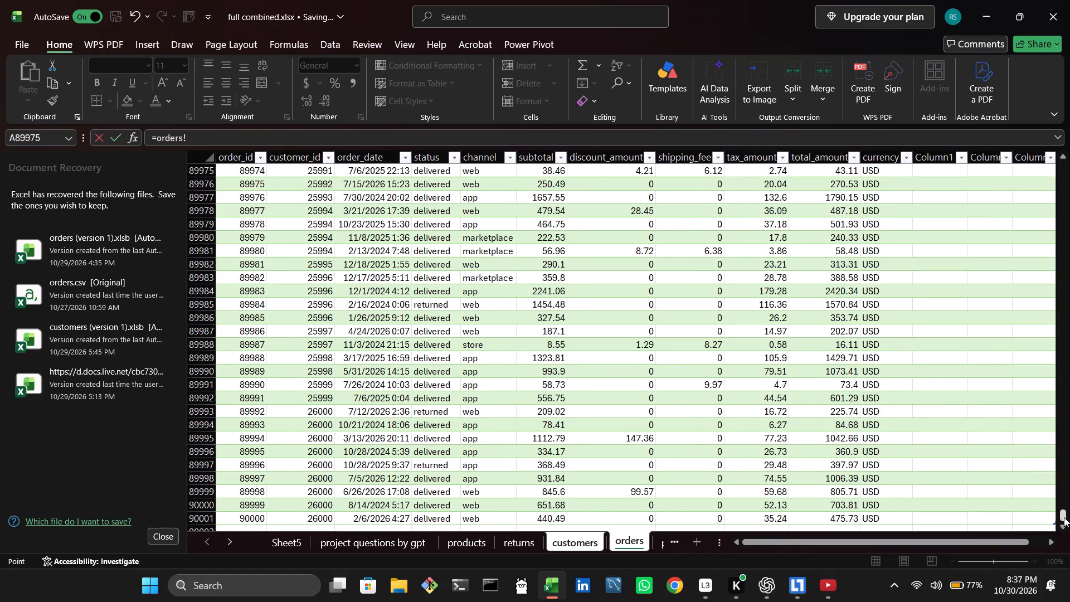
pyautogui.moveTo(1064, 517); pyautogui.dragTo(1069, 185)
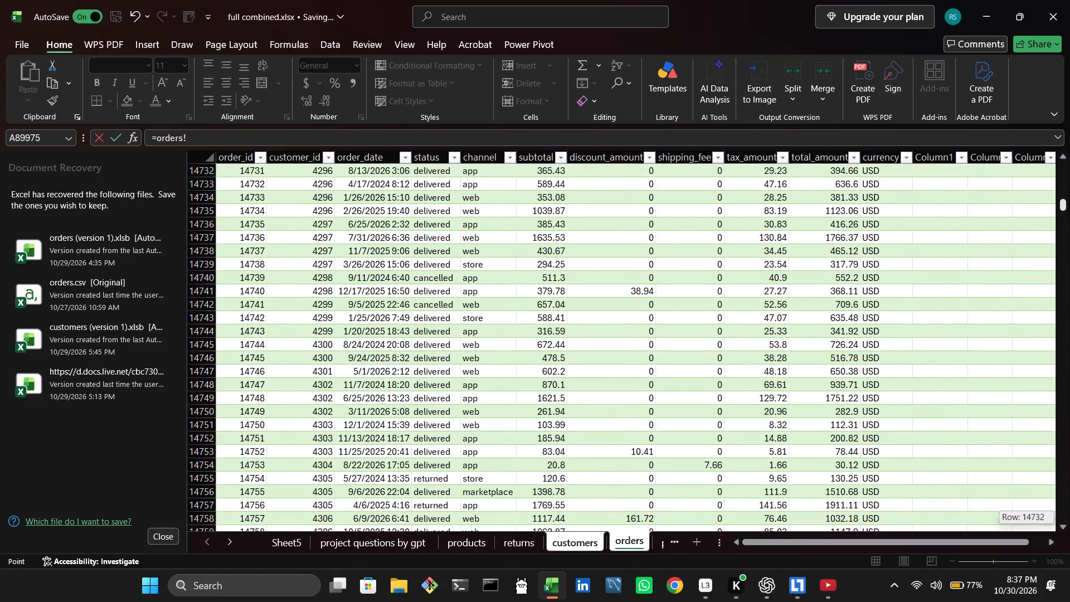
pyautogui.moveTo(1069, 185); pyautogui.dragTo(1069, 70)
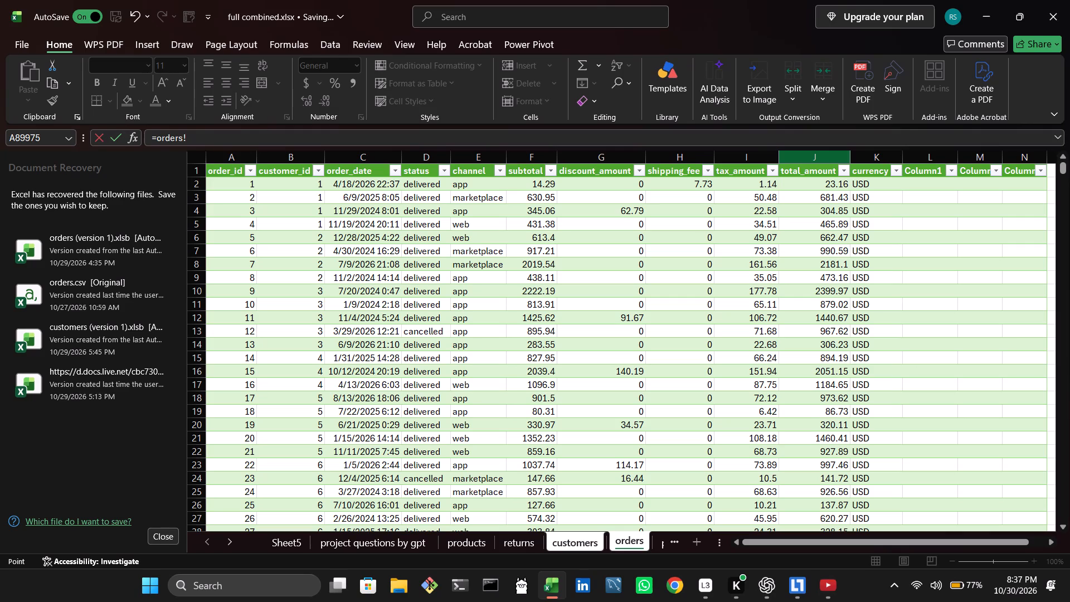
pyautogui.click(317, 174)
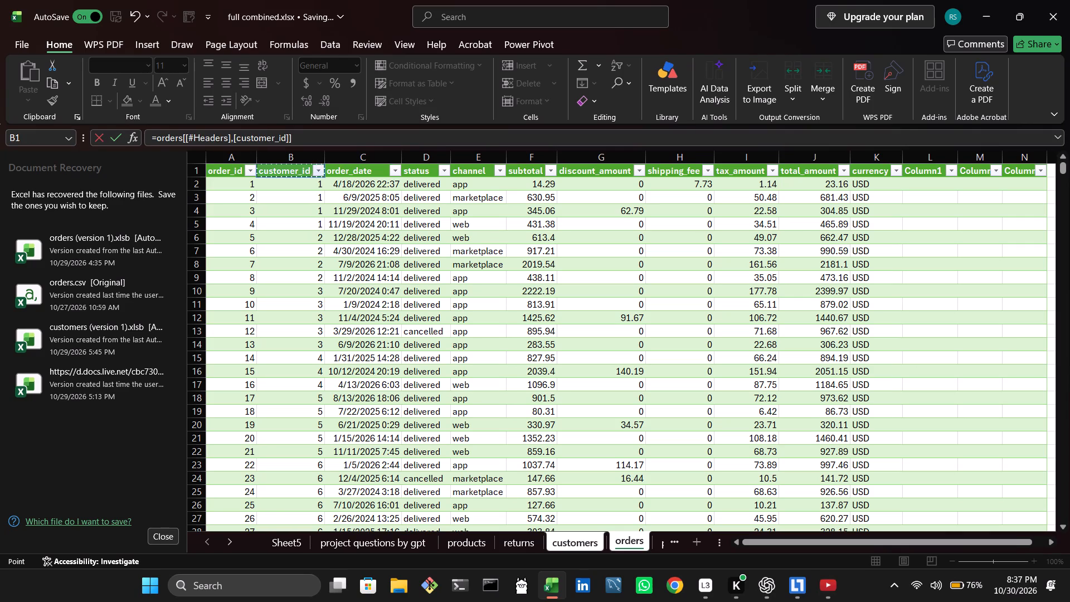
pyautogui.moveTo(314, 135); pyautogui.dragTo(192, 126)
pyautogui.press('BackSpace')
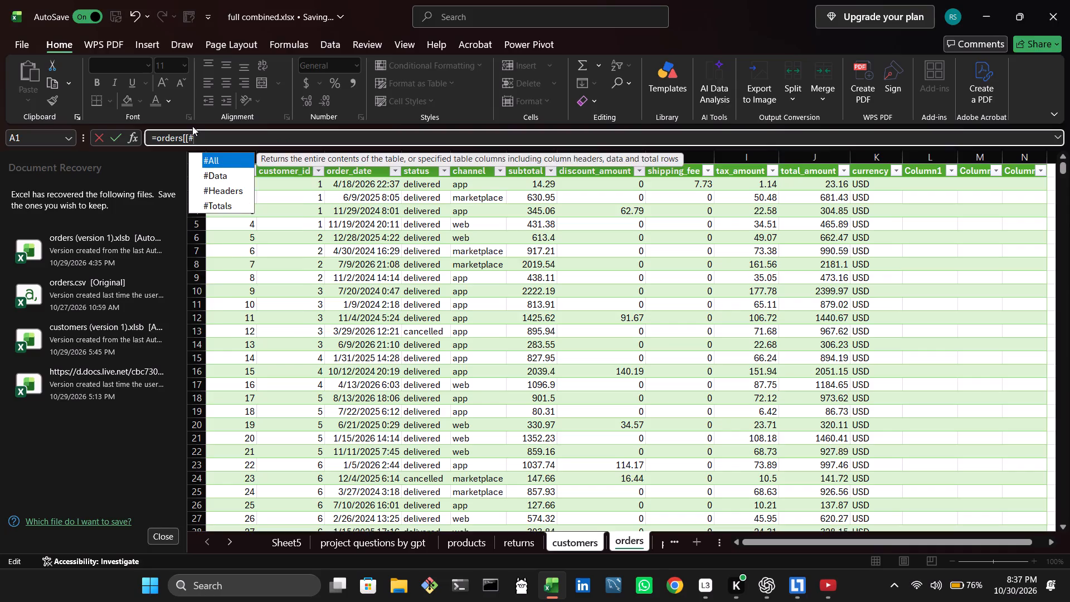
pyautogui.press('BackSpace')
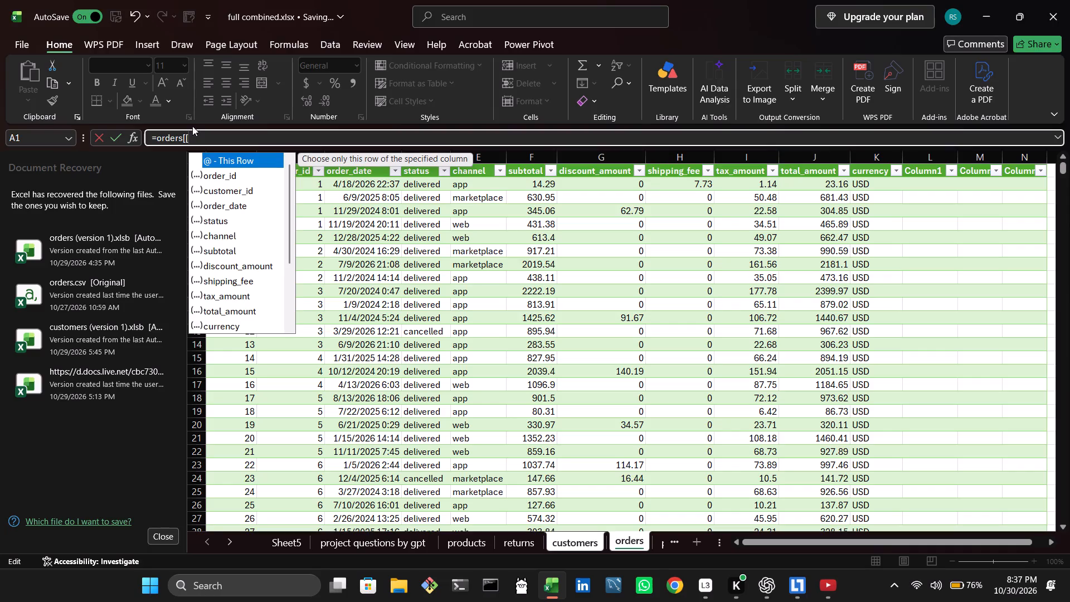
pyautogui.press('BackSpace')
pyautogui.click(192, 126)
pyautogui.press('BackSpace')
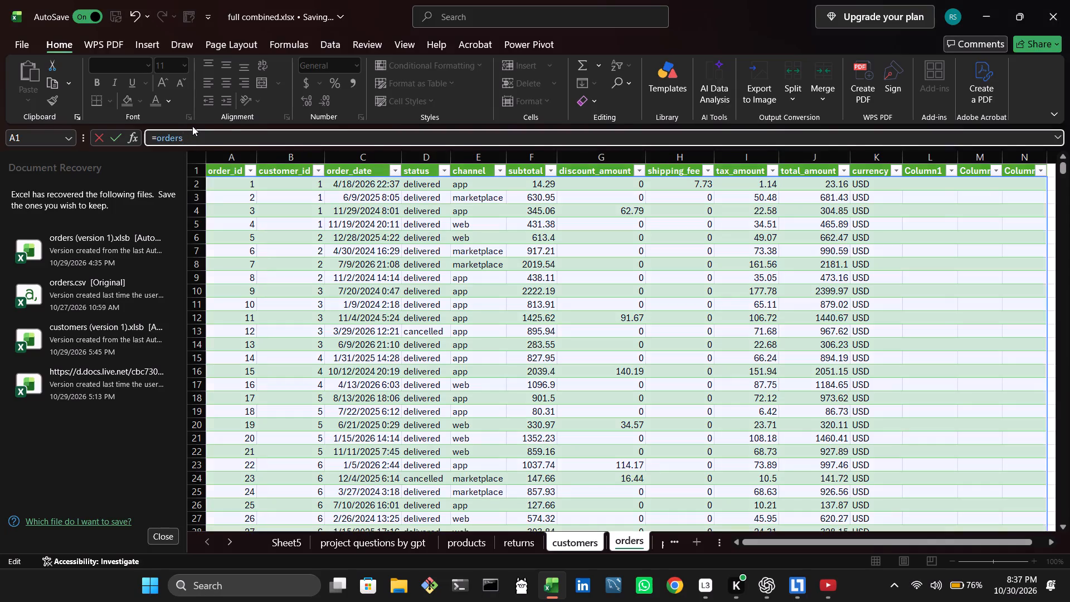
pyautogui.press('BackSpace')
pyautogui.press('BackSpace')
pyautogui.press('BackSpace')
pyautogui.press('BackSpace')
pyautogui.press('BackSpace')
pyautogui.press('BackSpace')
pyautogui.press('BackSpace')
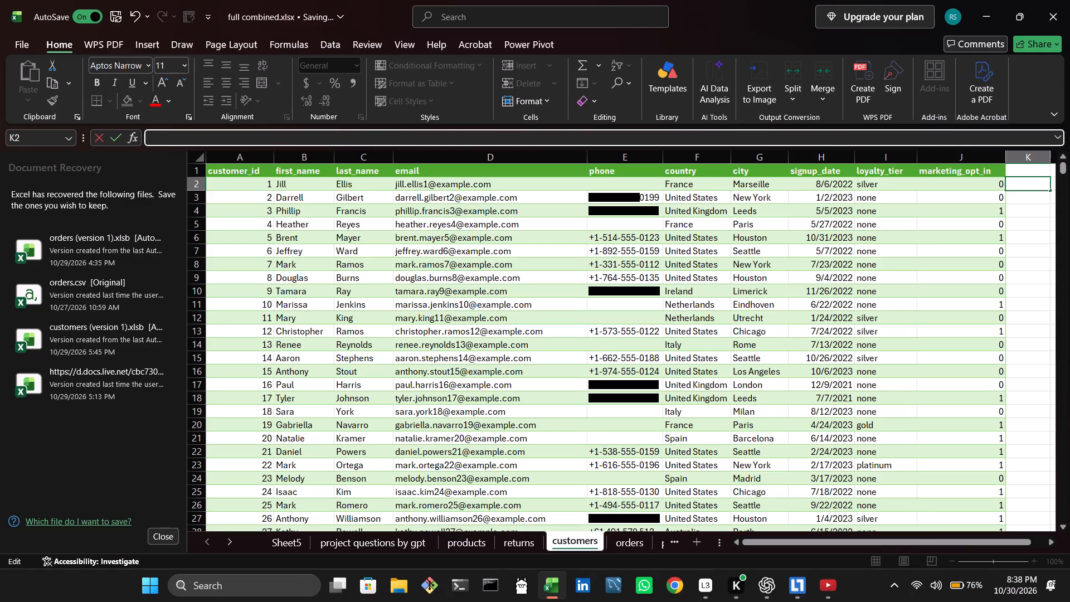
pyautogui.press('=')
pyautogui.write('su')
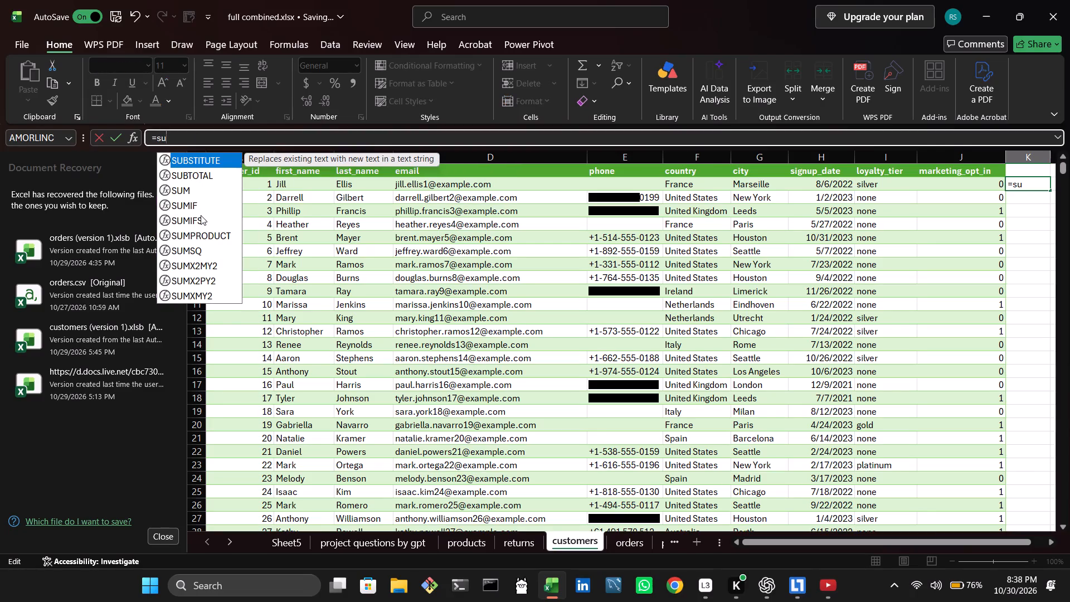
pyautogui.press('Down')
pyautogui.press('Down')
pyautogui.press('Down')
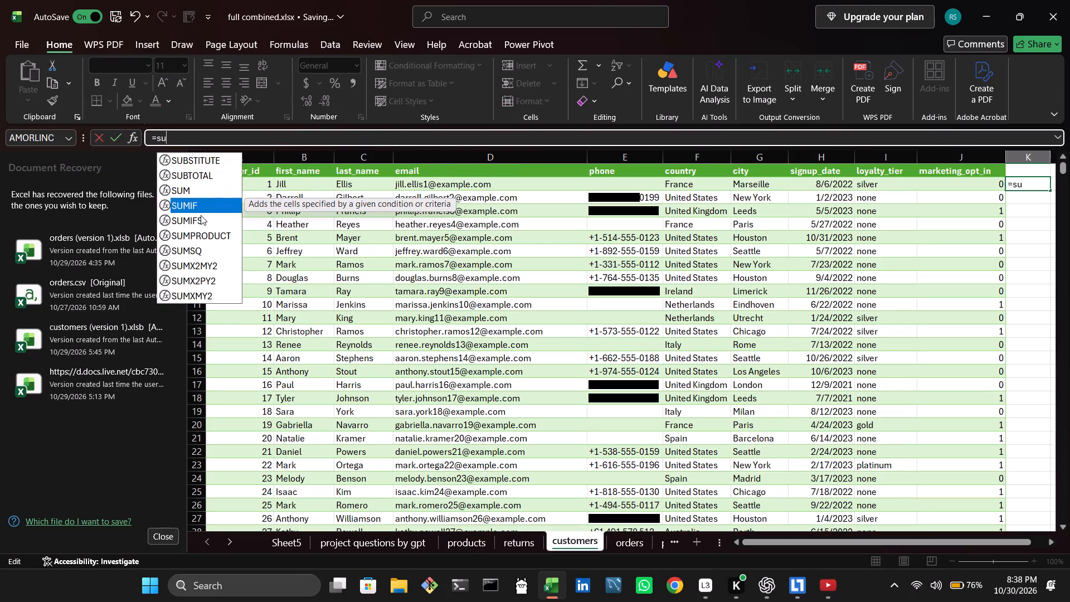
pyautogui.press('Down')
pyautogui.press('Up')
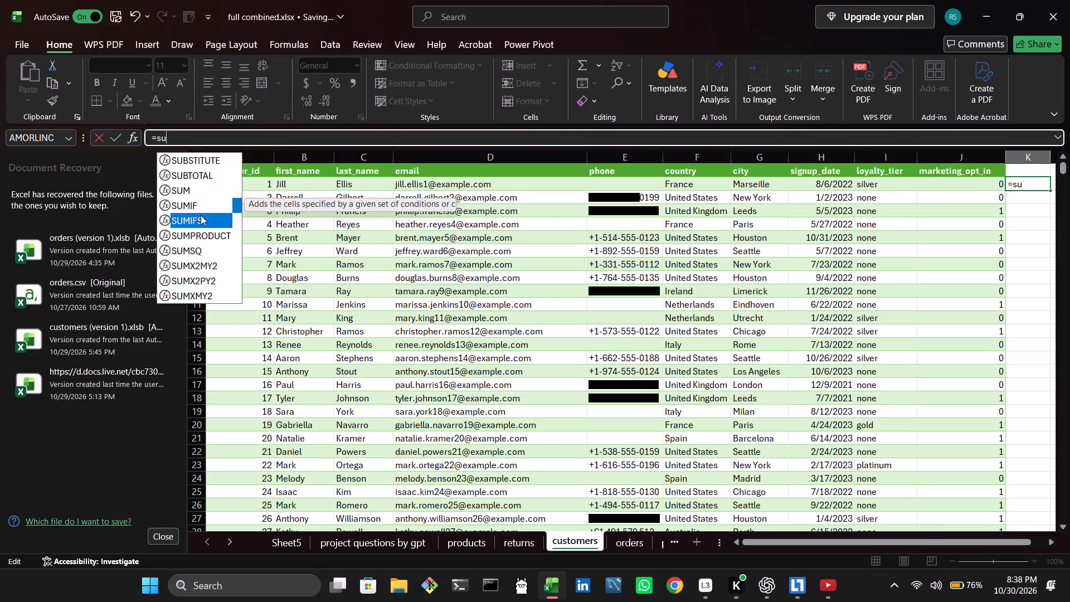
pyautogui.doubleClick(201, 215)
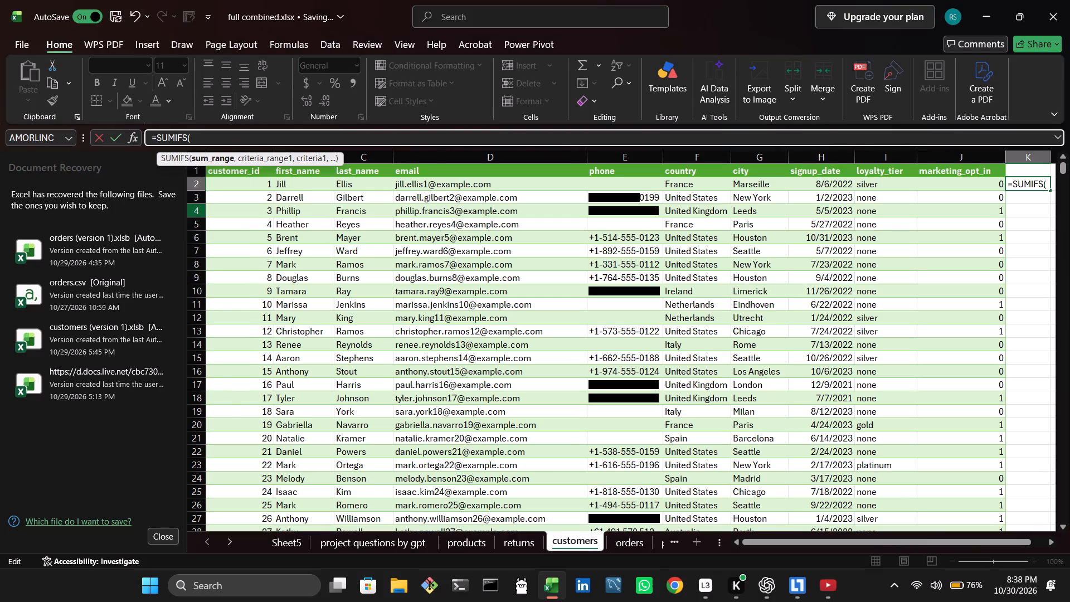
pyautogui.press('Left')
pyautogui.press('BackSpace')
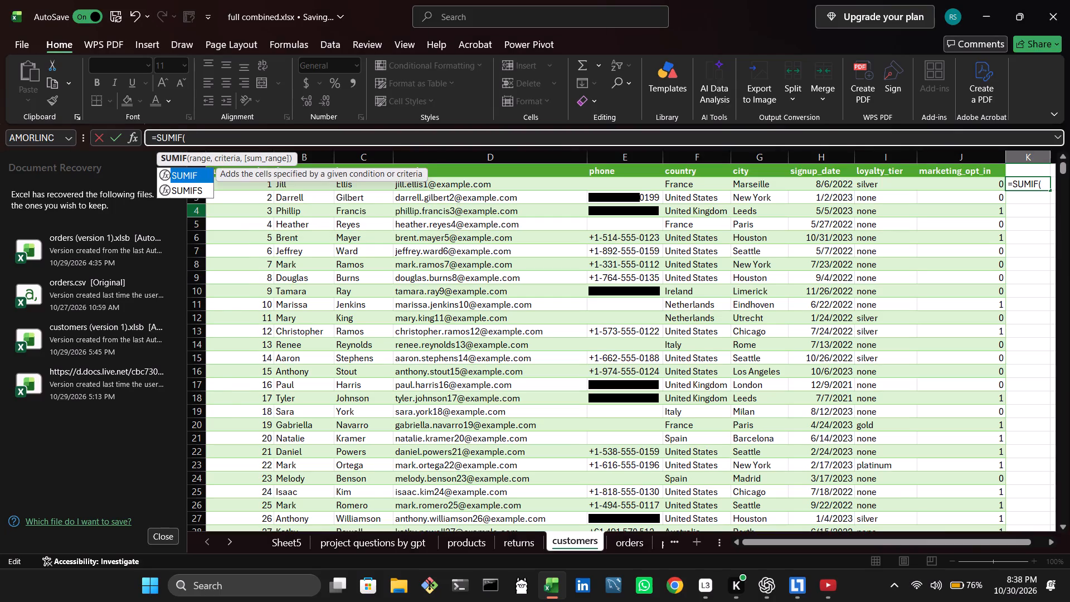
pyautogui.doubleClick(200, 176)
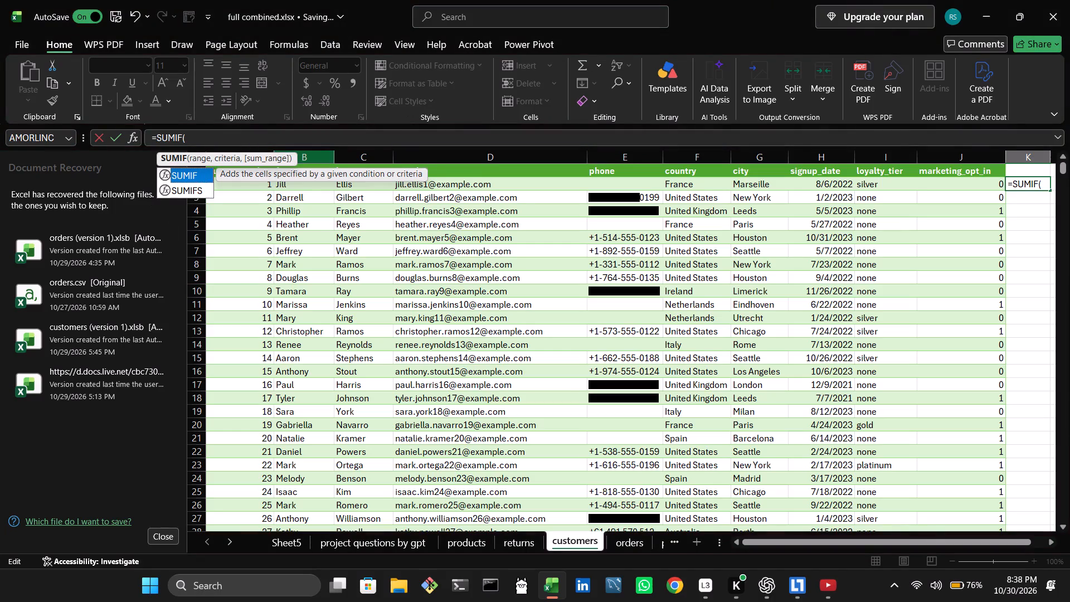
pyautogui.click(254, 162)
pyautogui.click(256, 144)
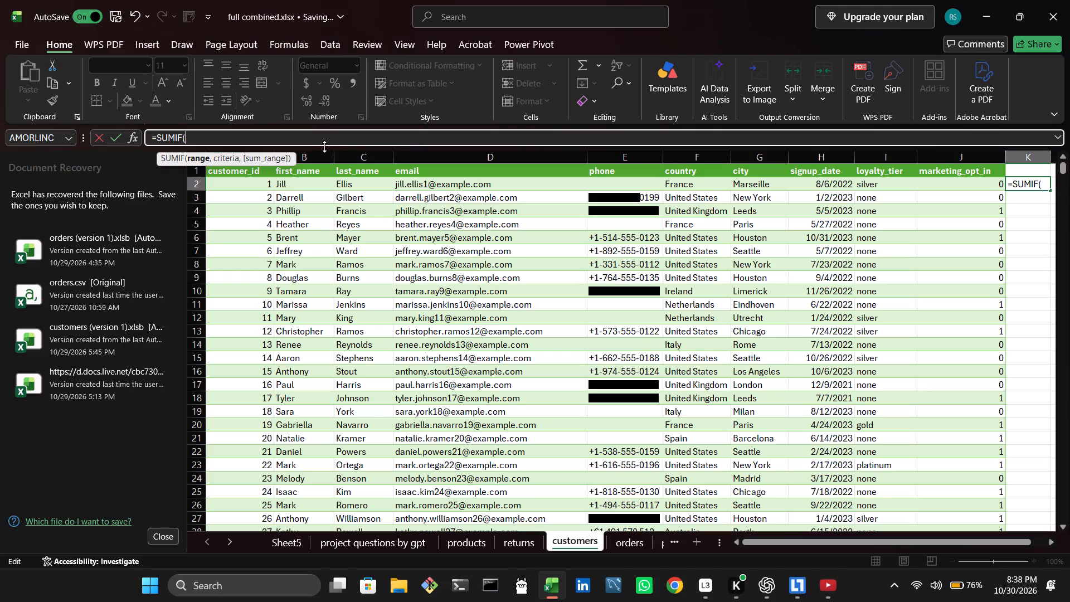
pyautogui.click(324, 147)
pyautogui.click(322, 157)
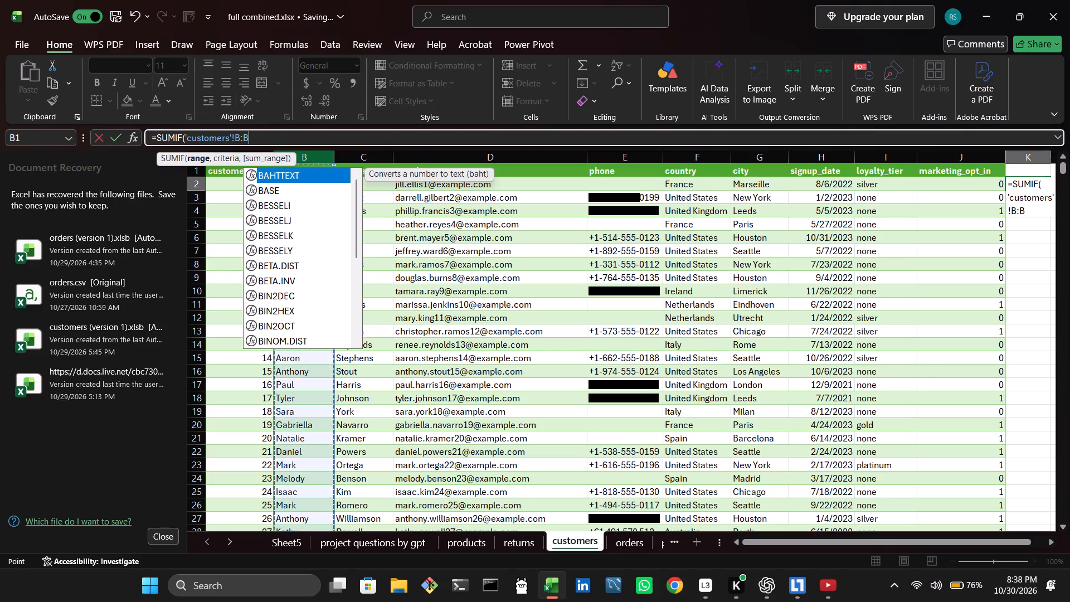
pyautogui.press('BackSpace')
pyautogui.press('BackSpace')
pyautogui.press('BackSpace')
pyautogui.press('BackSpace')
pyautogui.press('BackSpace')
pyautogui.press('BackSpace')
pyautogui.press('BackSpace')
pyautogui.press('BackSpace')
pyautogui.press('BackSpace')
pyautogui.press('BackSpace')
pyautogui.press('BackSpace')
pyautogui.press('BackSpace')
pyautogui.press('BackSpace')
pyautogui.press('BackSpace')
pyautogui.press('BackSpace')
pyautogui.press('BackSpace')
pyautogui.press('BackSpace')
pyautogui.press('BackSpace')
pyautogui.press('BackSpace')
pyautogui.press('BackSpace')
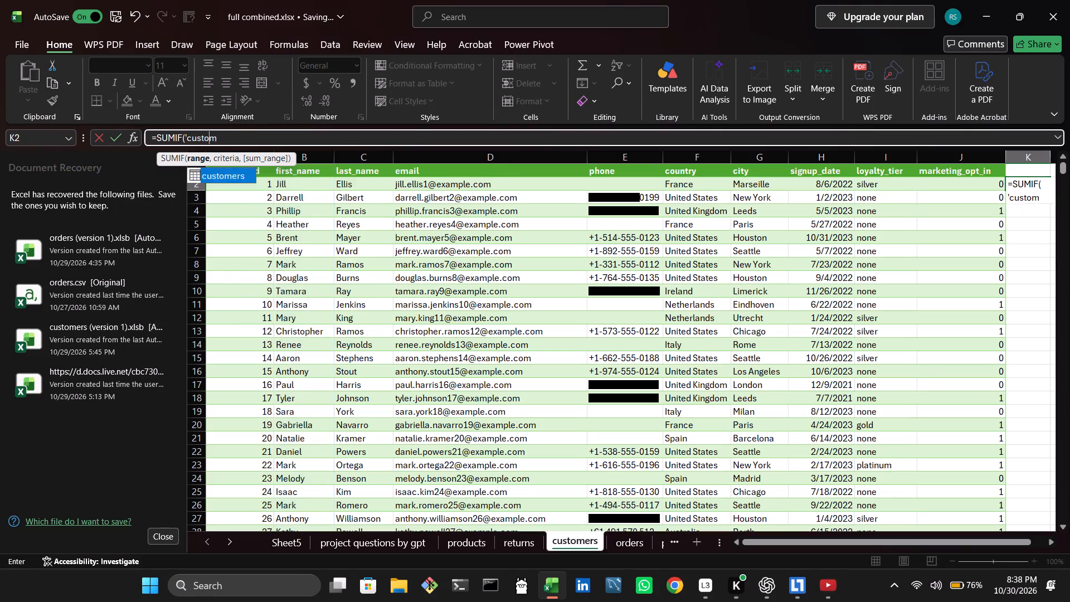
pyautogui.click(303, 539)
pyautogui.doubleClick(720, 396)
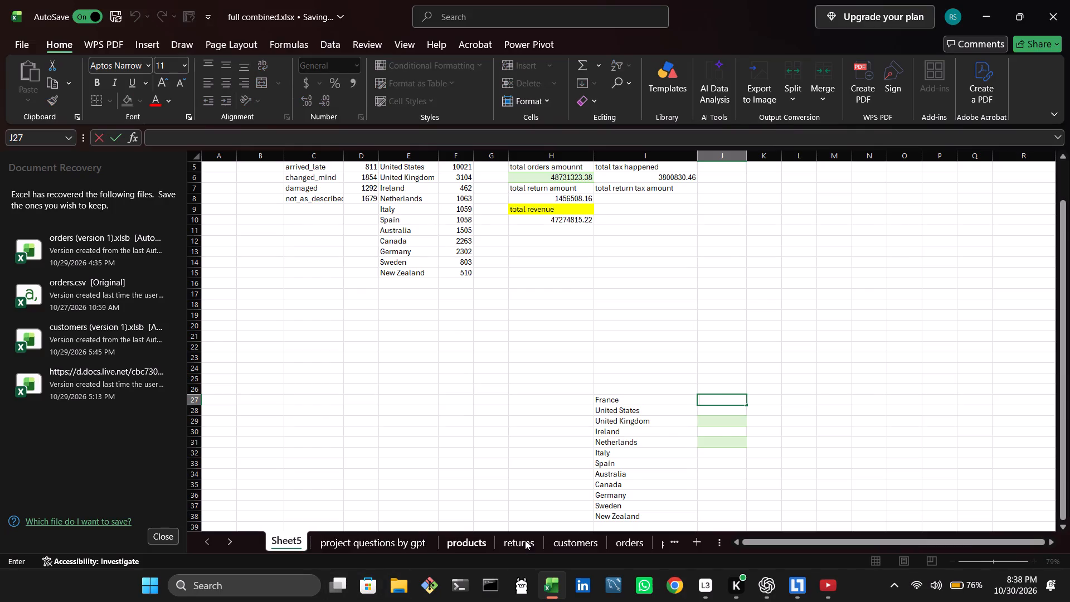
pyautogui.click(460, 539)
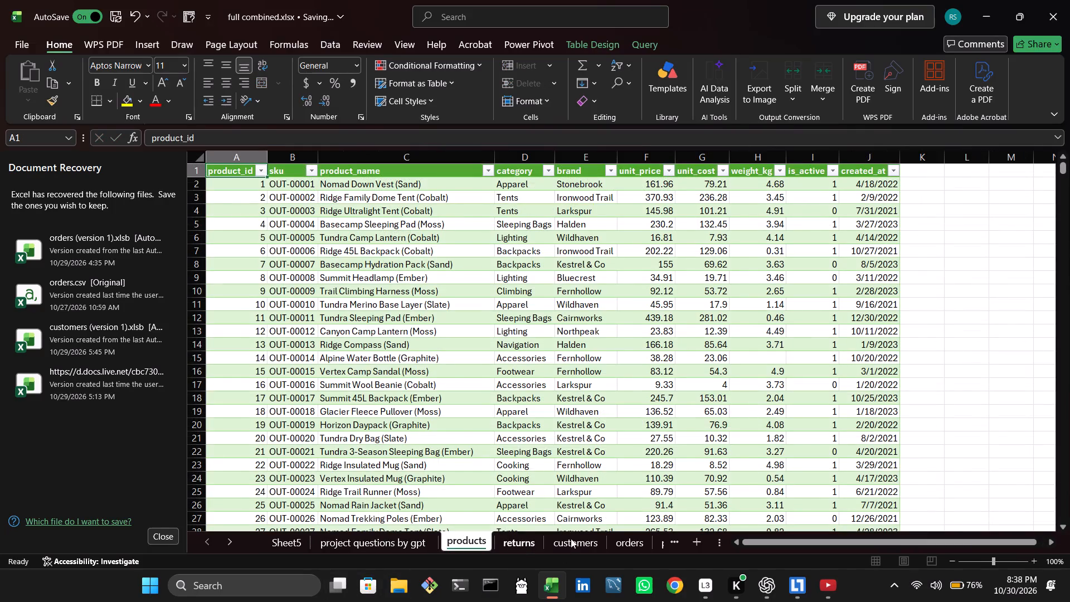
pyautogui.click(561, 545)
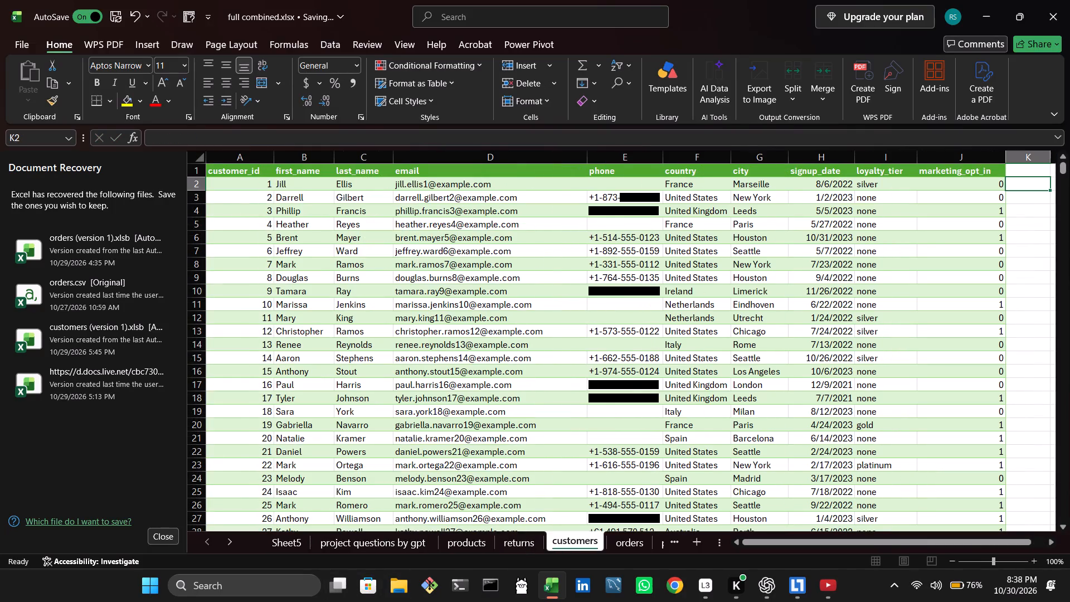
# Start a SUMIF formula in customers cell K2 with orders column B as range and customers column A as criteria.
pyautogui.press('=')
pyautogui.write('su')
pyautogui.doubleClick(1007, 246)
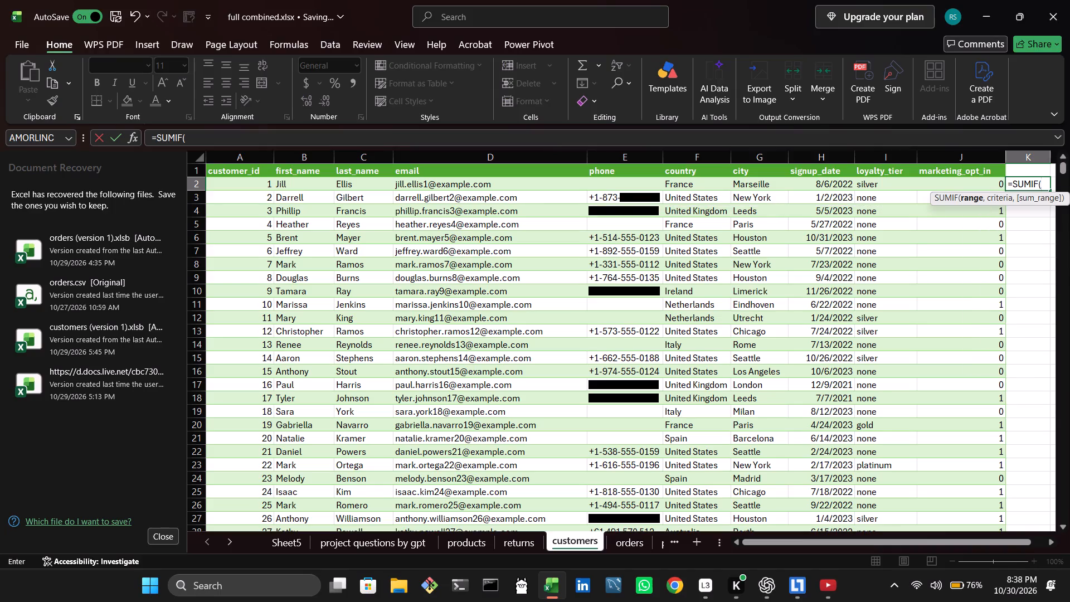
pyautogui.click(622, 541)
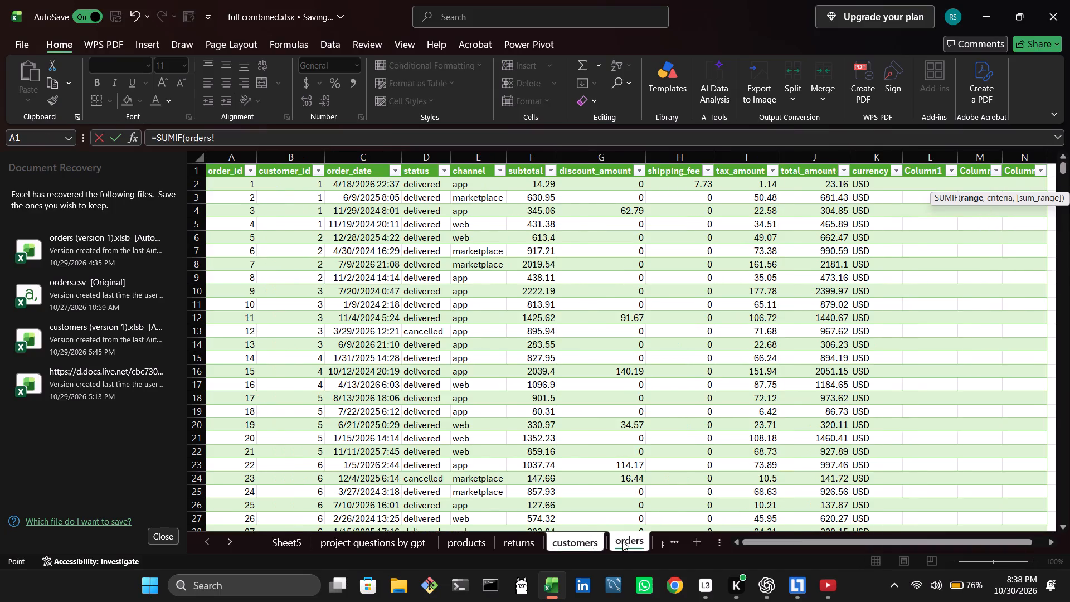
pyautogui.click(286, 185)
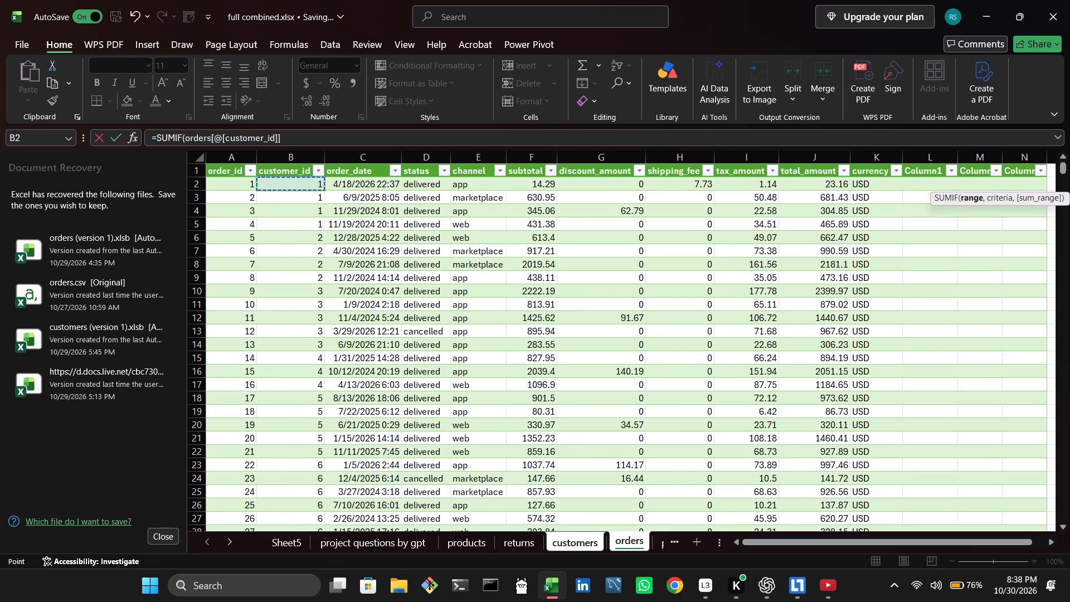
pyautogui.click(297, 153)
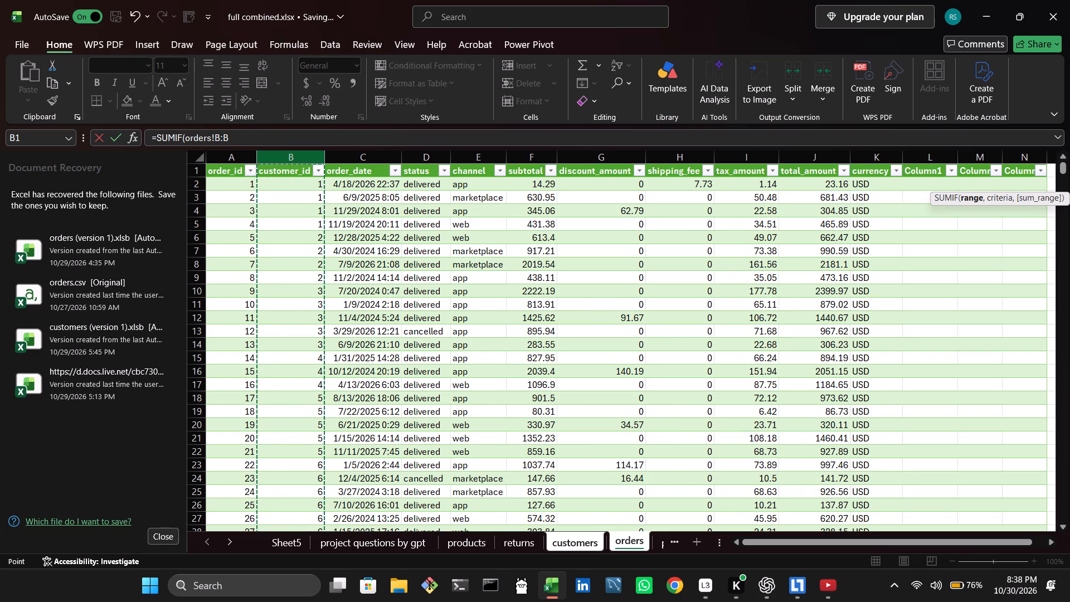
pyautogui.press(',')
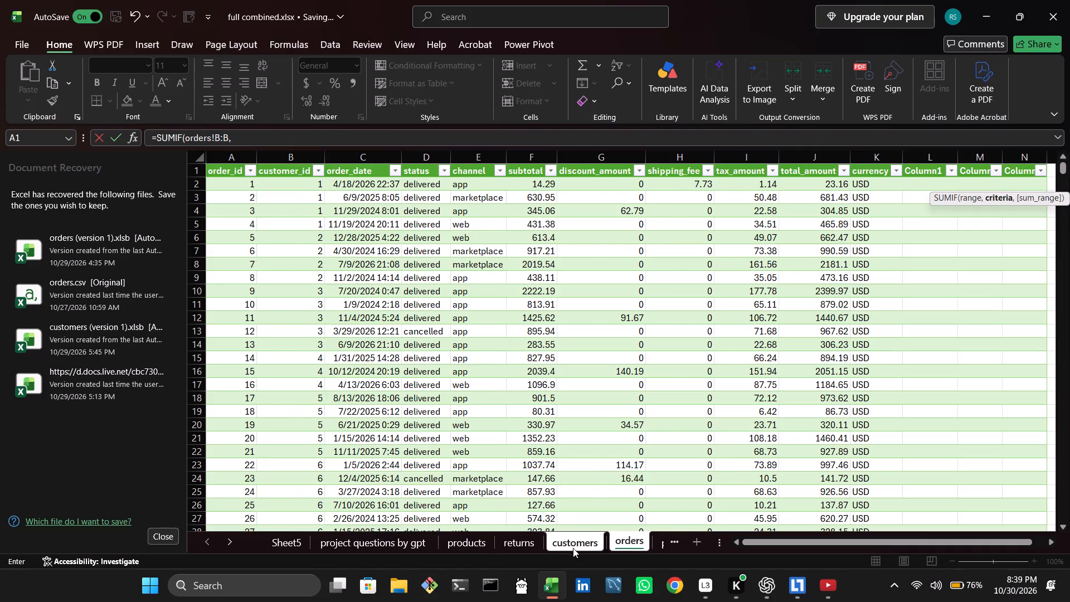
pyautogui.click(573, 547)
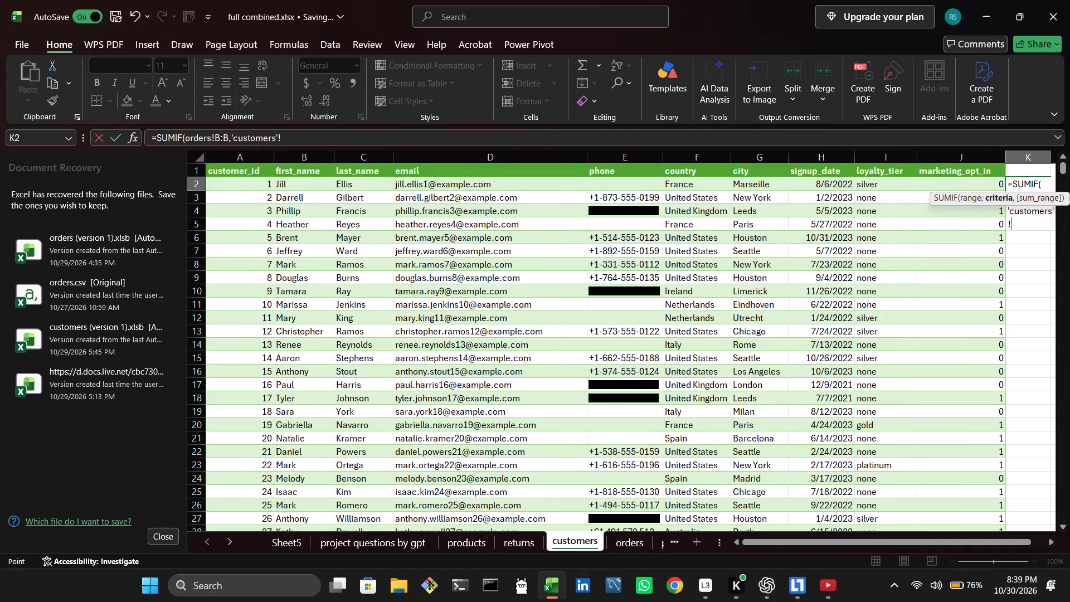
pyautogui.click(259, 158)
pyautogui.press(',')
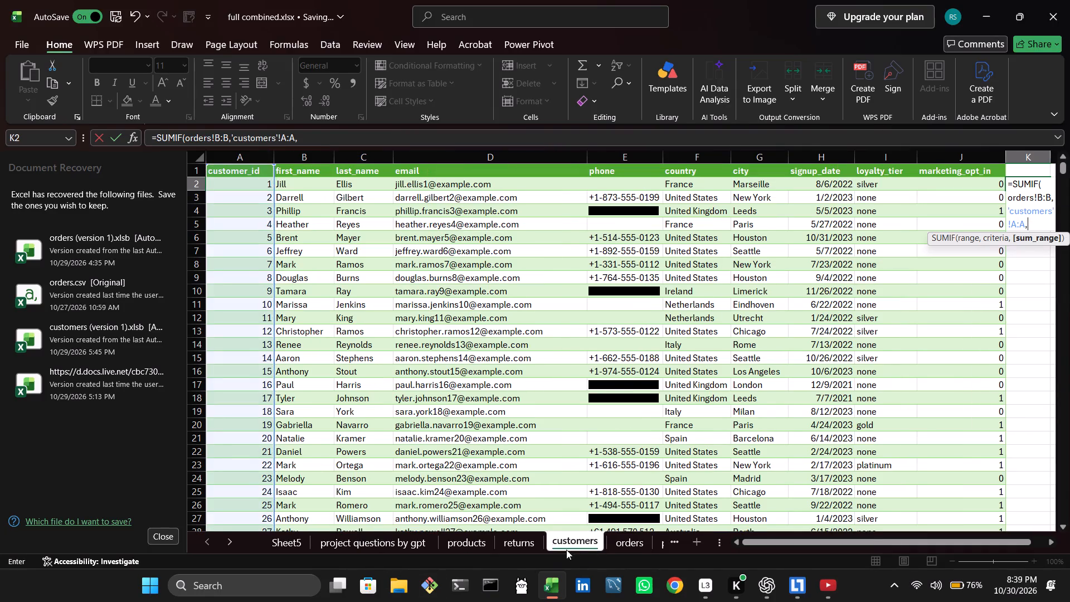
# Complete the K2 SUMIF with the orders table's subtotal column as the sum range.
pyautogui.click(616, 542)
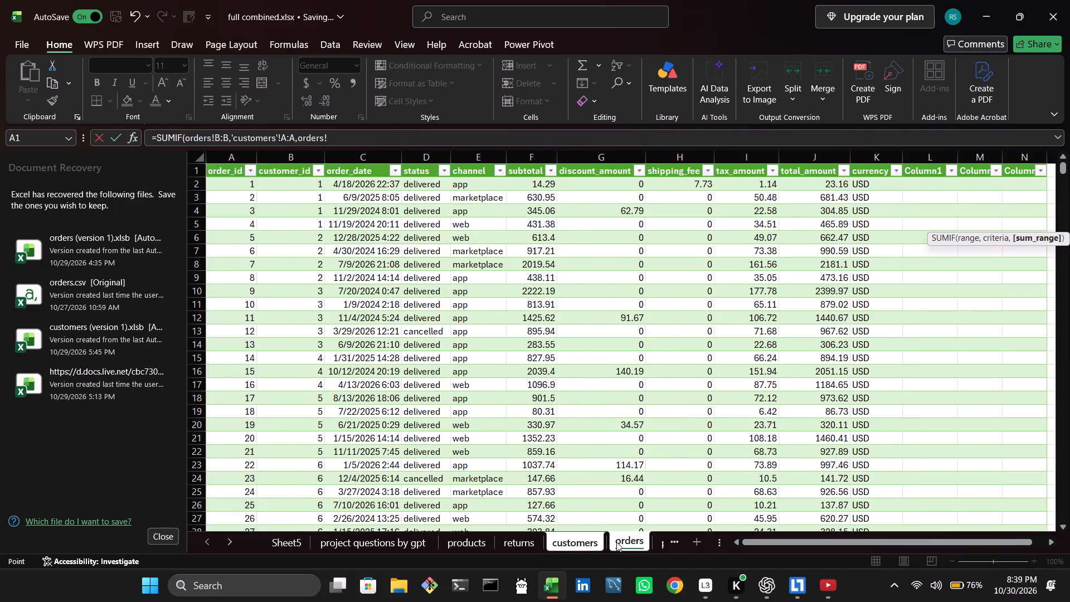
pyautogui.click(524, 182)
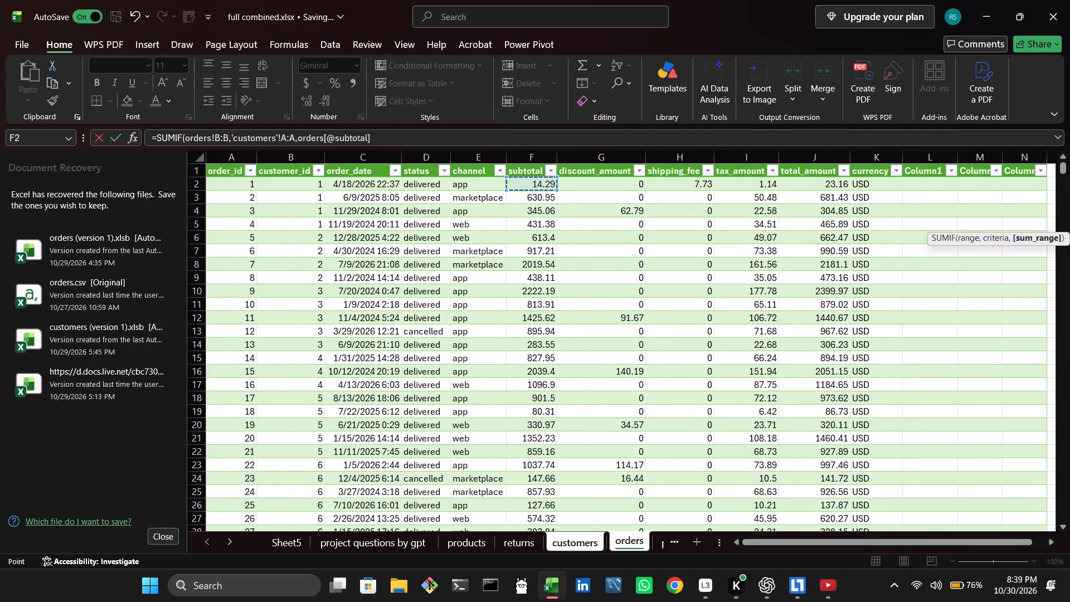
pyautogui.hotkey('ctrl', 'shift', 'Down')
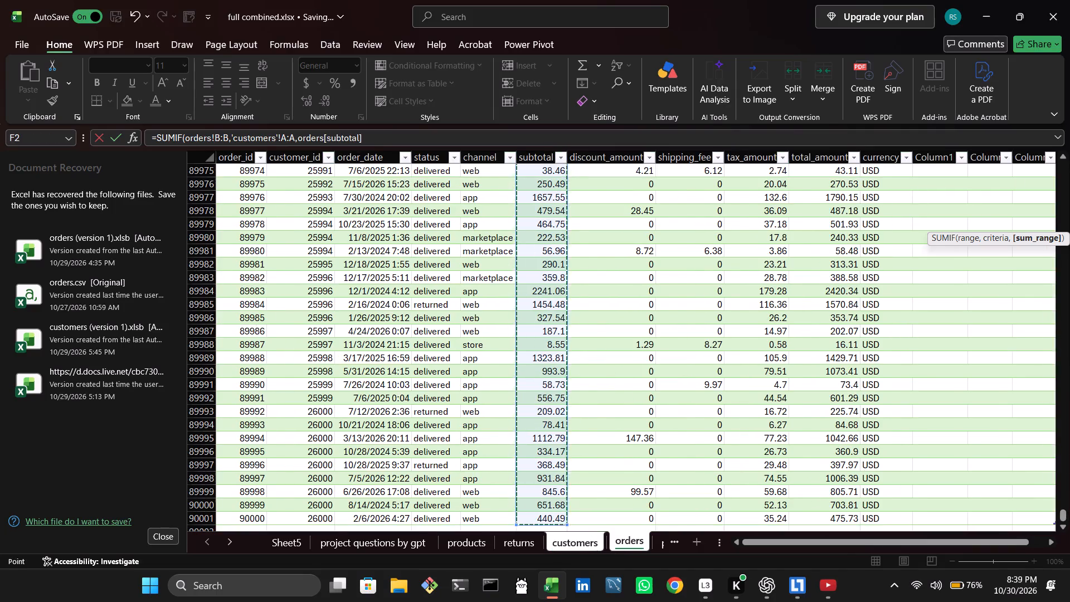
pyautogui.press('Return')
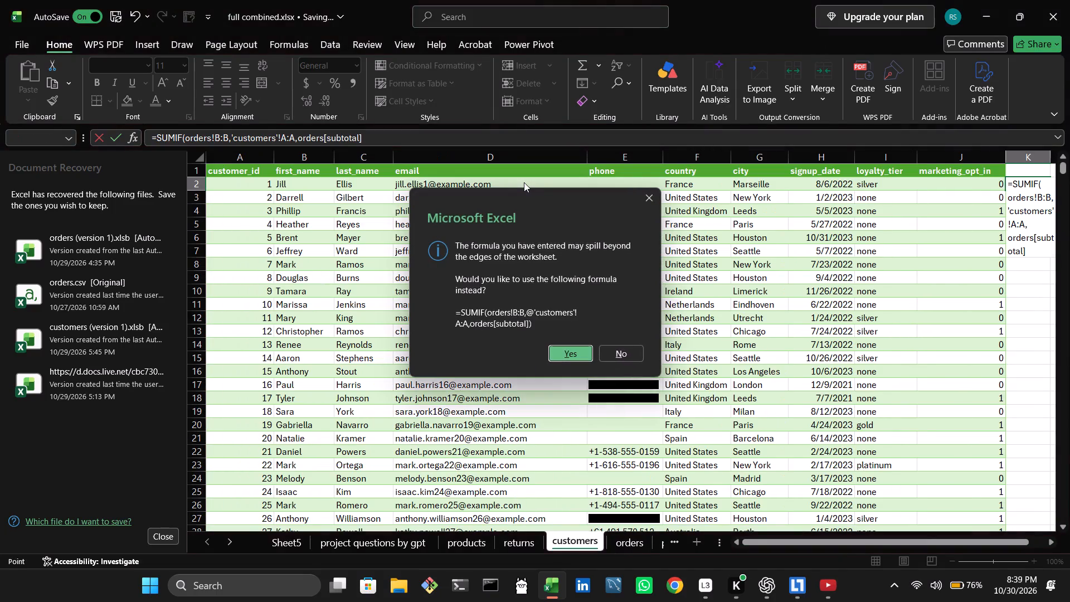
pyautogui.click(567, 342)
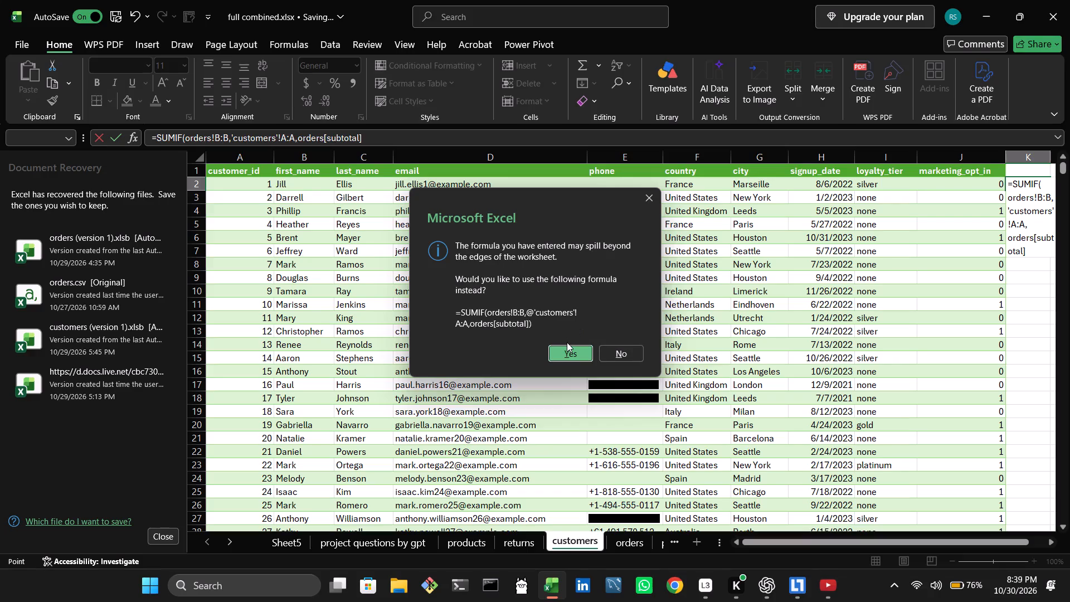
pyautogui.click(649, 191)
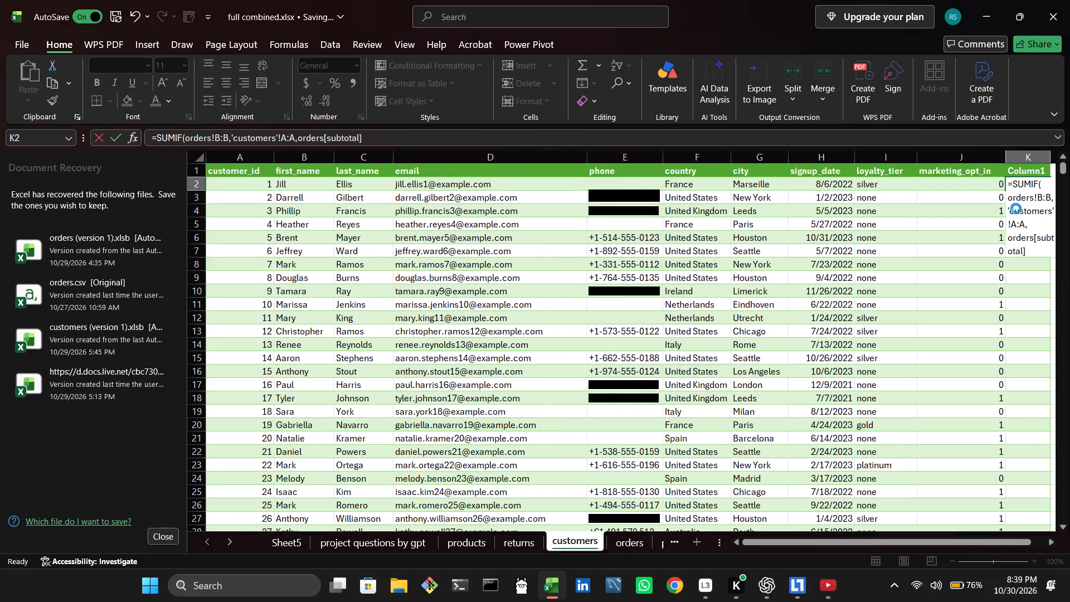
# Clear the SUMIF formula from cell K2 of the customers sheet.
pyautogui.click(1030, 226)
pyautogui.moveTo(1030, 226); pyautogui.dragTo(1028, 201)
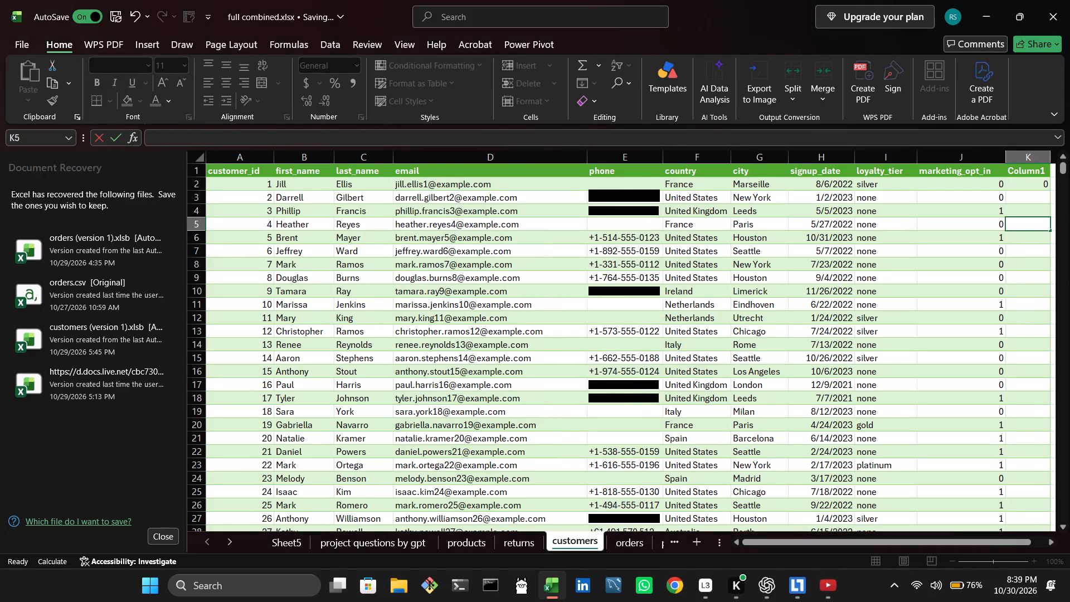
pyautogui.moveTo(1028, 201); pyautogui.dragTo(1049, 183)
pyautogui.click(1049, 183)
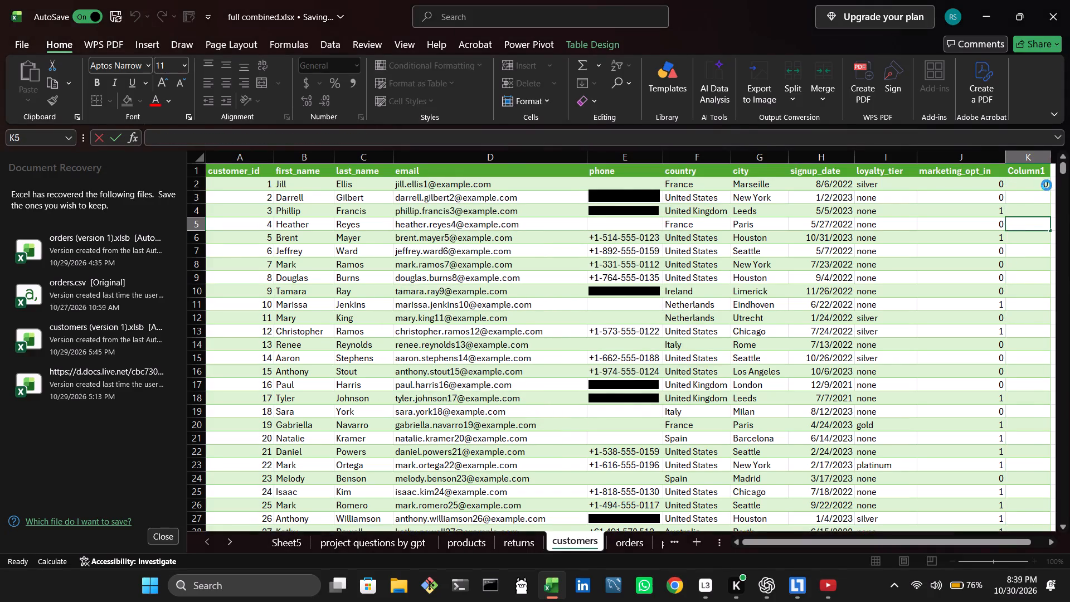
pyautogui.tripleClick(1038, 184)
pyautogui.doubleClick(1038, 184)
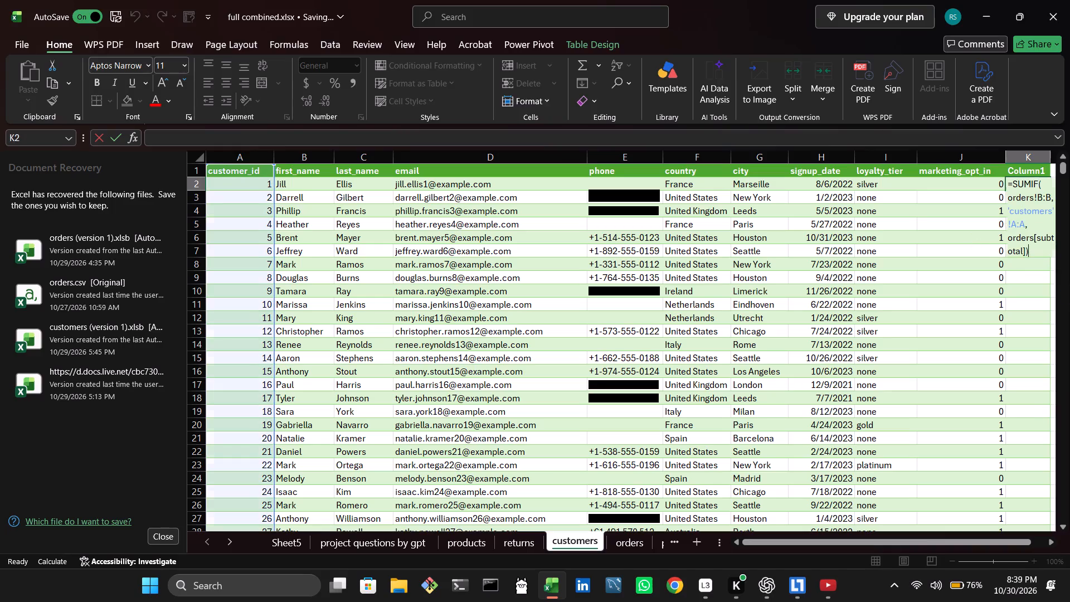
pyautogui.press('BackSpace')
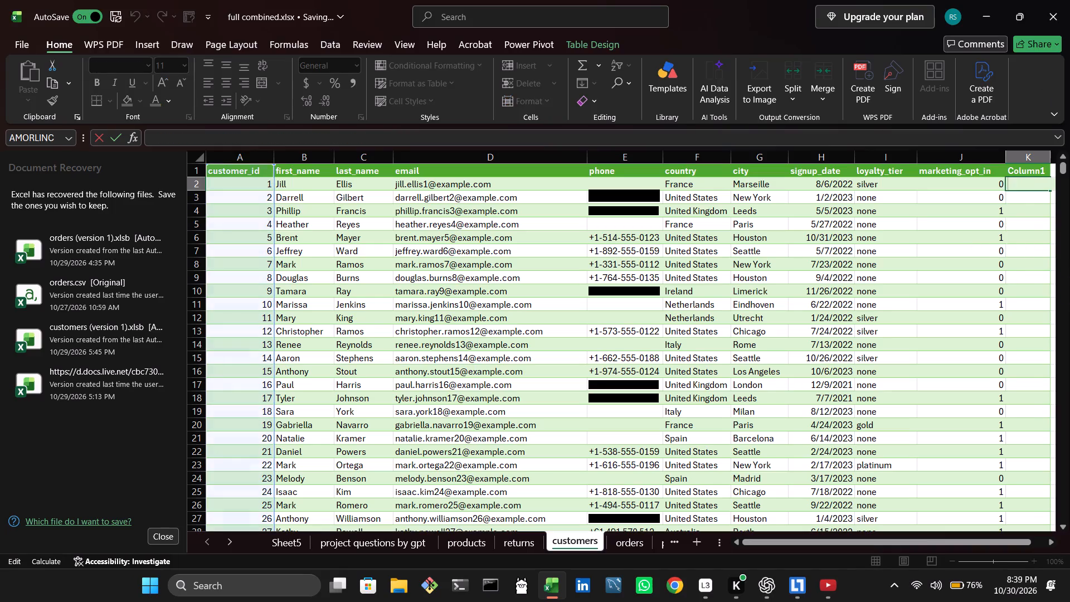
# Start a new SUMIF formula in K2, switch to the orders sheet and clear the stray reference from its range argument.
pyautogui.press('=')
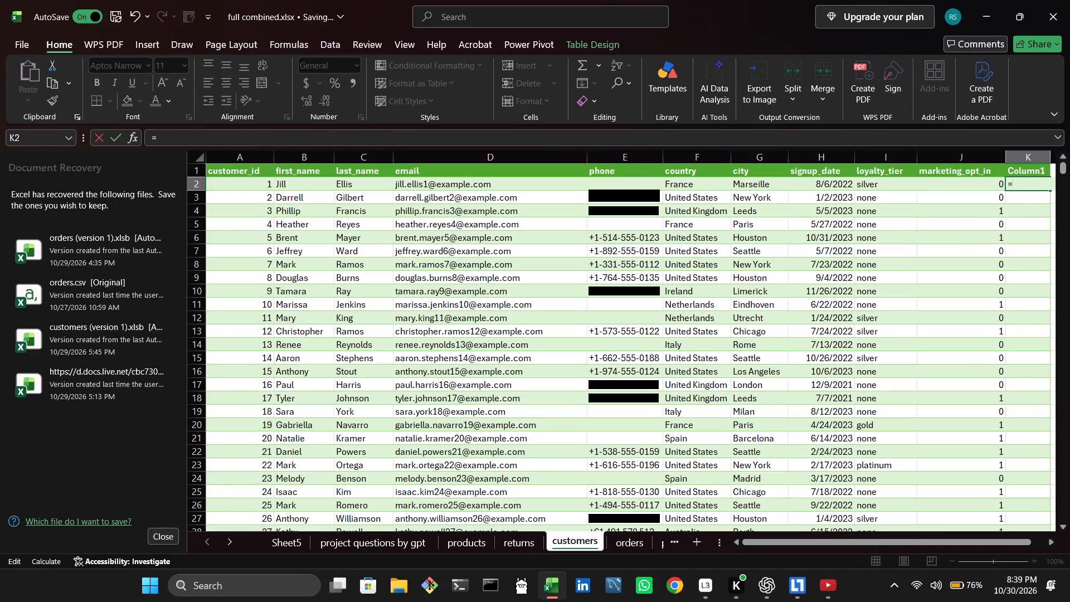
pyautogui.write('su')
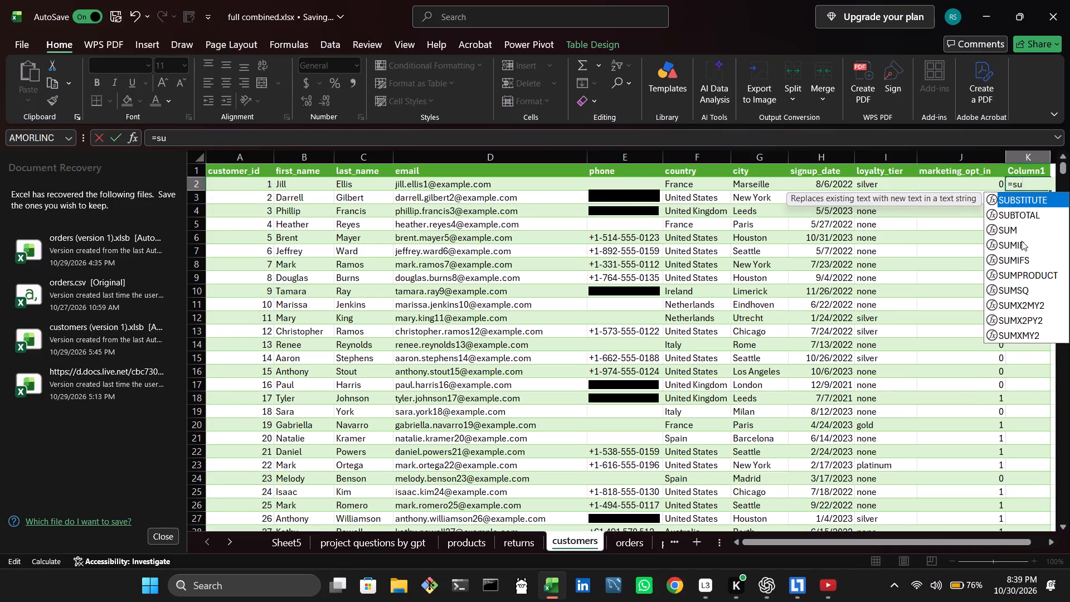
pyautogui.doubleClick(1022, 241)
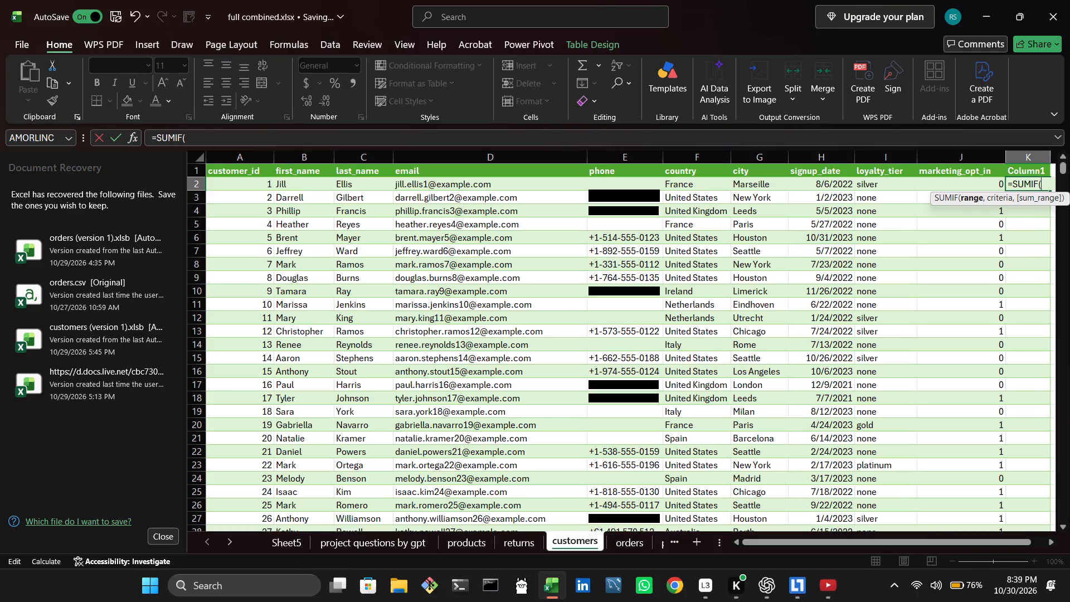
pyautogui.click(237, 187)
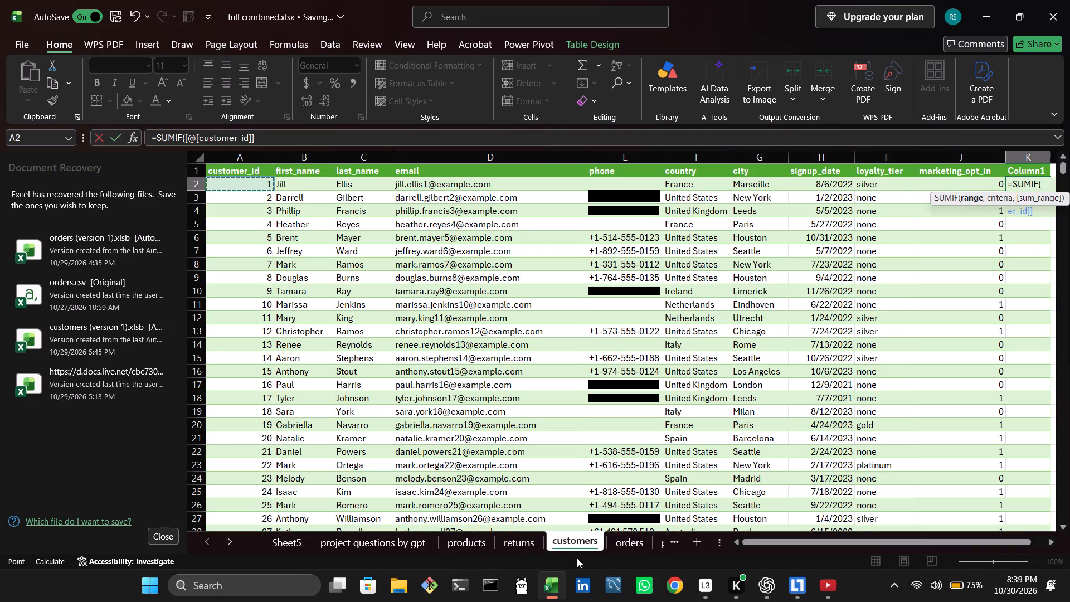
pyautogui.click(607, 543)
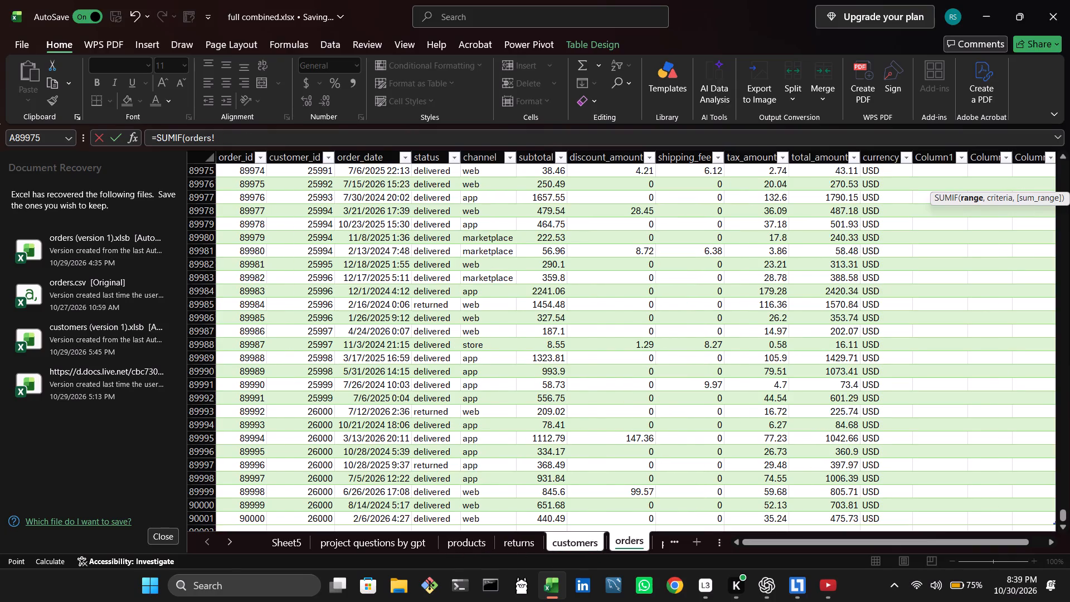
pyautogui.press('BackSpace')
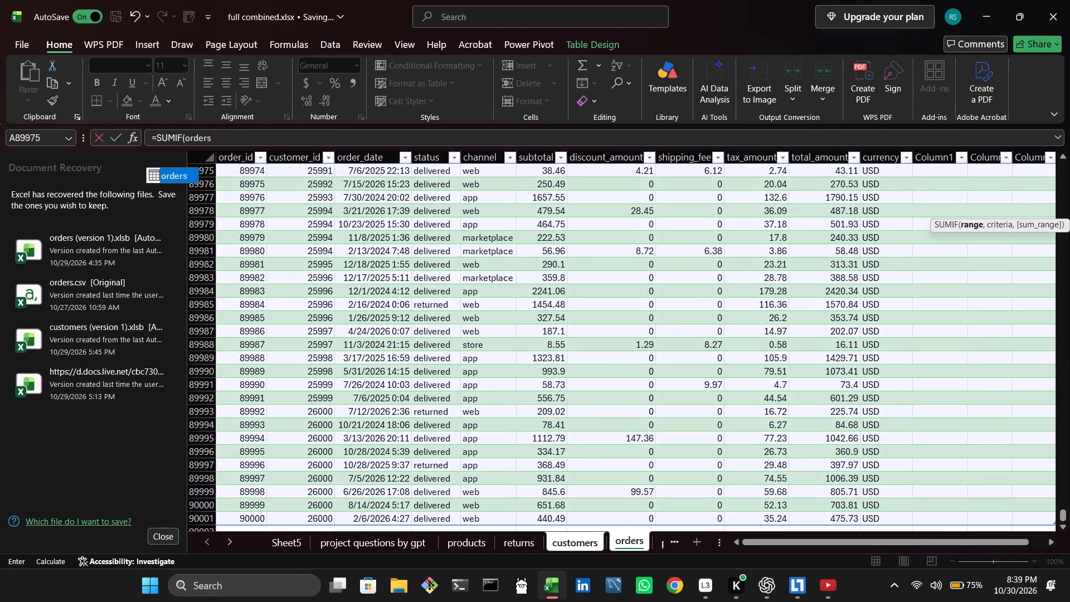
pyautogui.moveTo(215, 136); pyautogui.dragTo(198, 136)
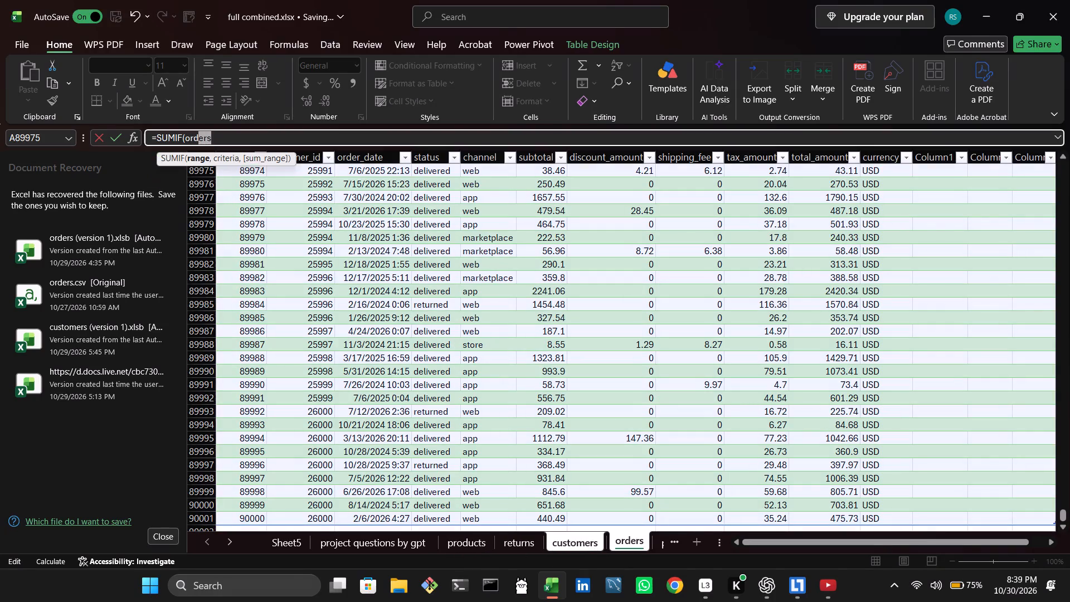
pyautogui.press('BackSpace')
pyautogui.press('BackSpace')
pyautogui.press('BackSpace')
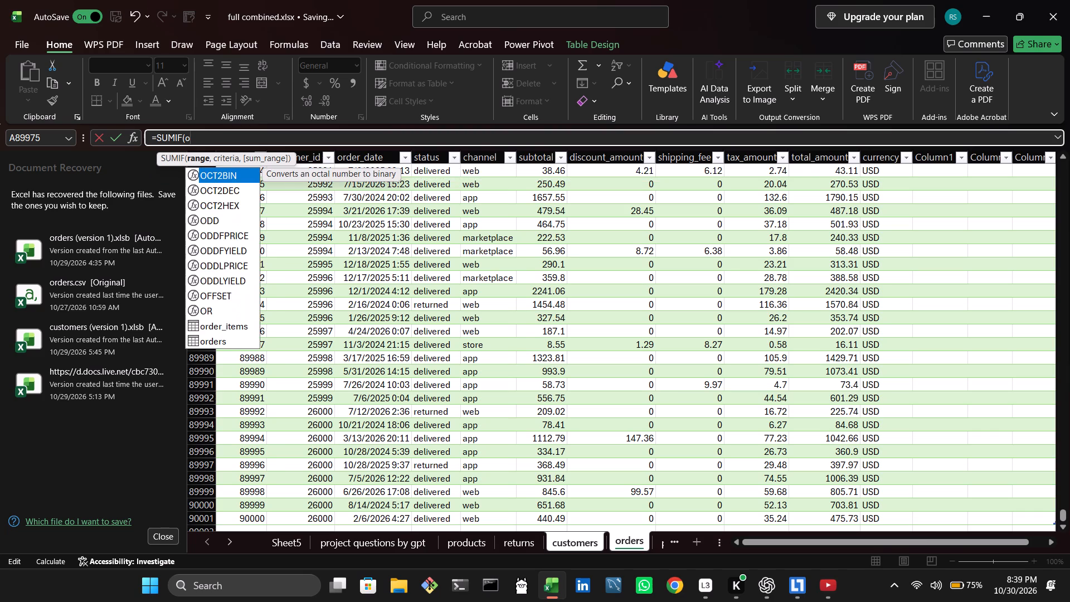
pyautogui.press('\\')
pyautogui.press('BackSpace')
pyautogui.press('BackSpace')
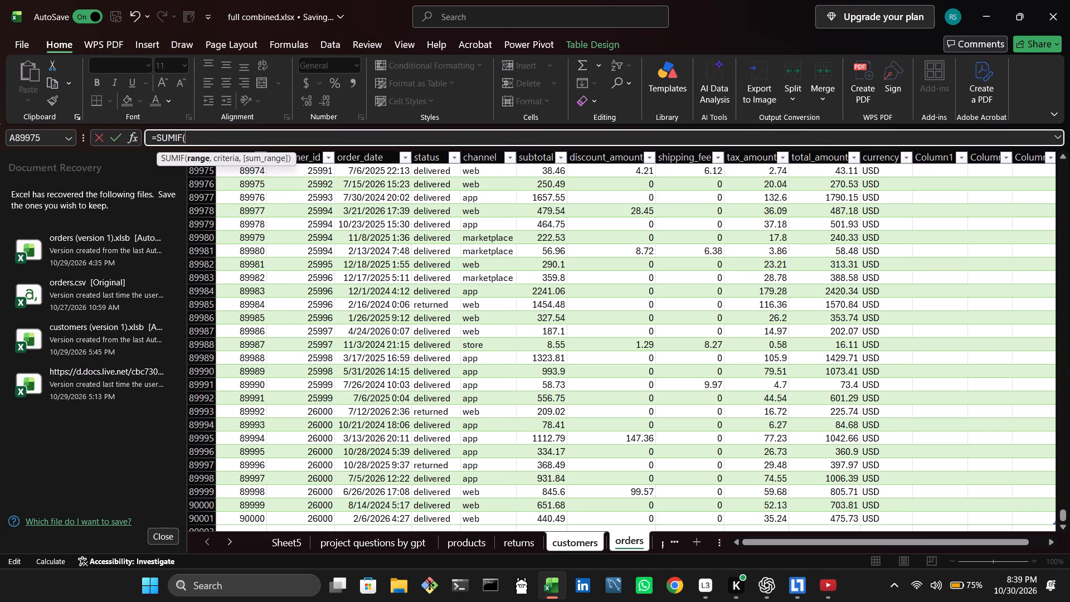
# Set the SUMIF range to the orders table's entire customer_id column.
pyautogui.moveTo(1062, 218); pyautogui.dragTo(1037, 601)
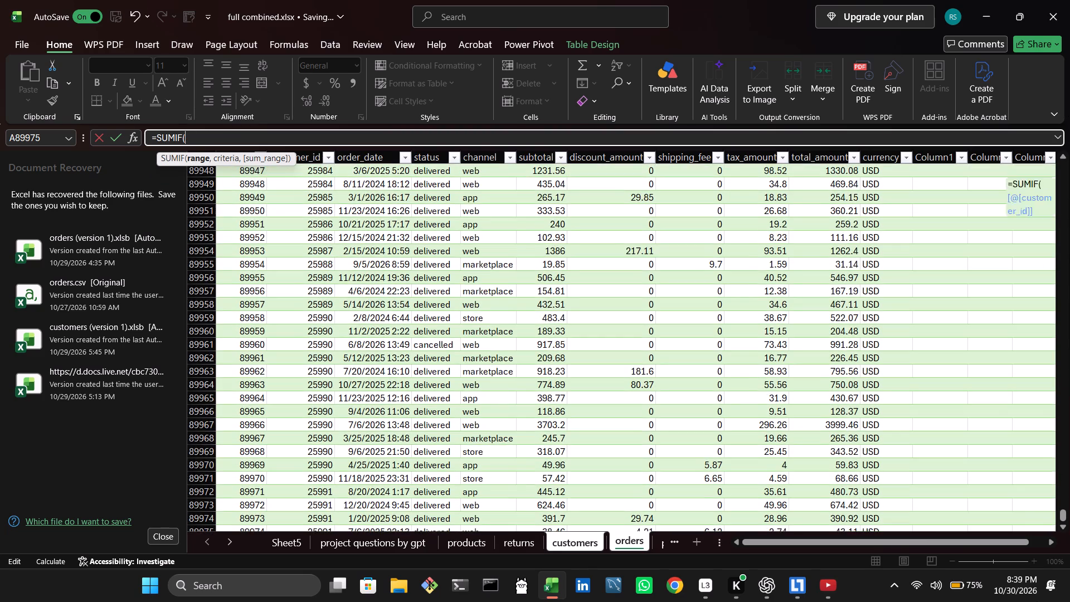
pyautogui.moveTo(1037, 601); pyautogui.dragTo(1065, 510)
pyautogui.moveTo(1065, 510); pyautogui.dragTo(1042, 188)
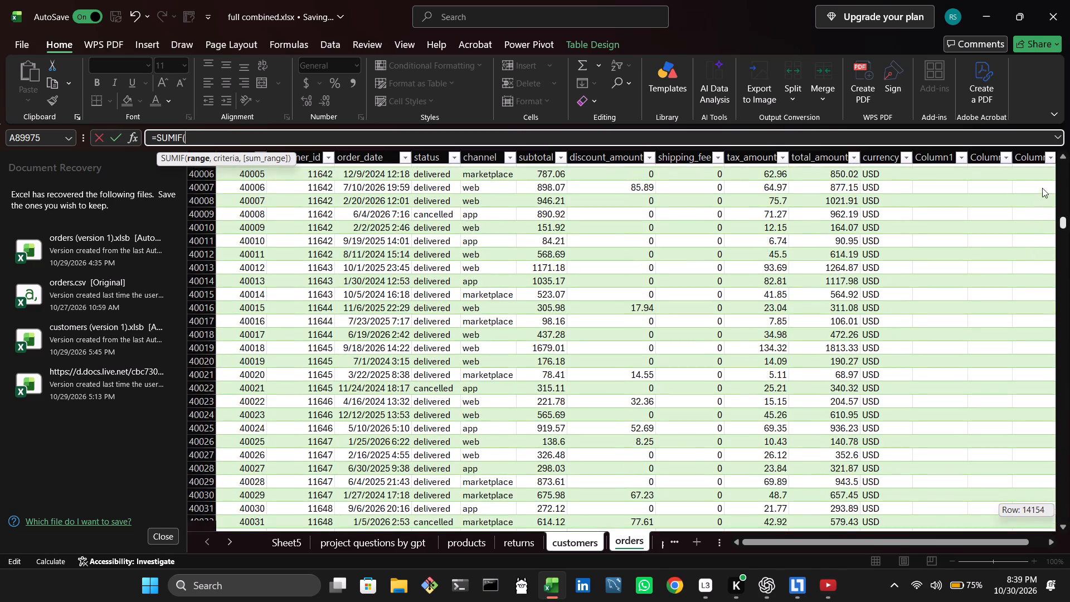
pyautogui.moveTo(1042, 188); pyautogui.dragTo(1054, 119)
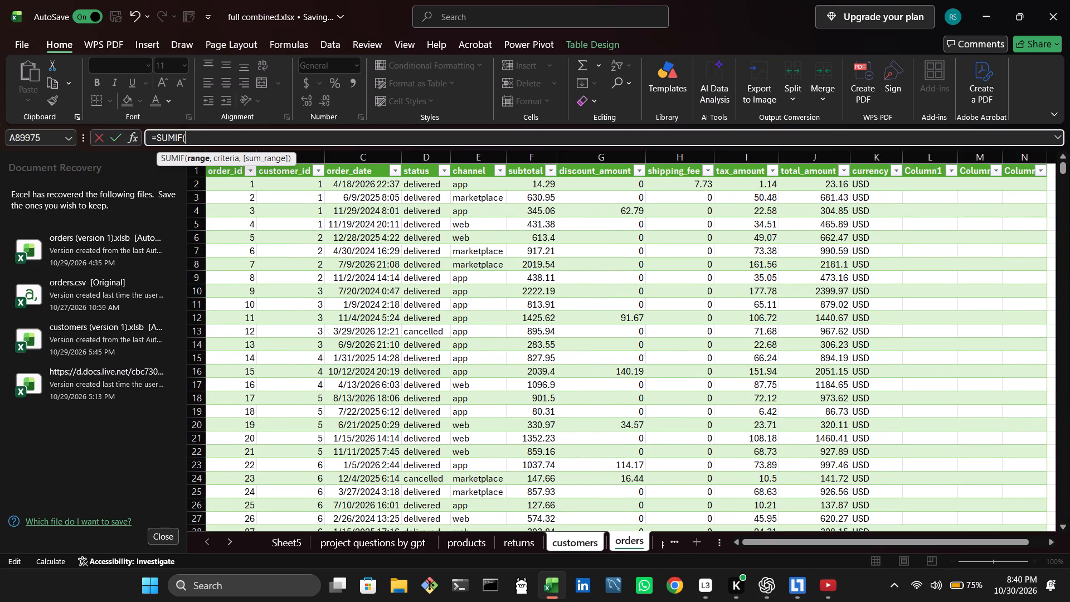
pyautogui.click(318, 187)
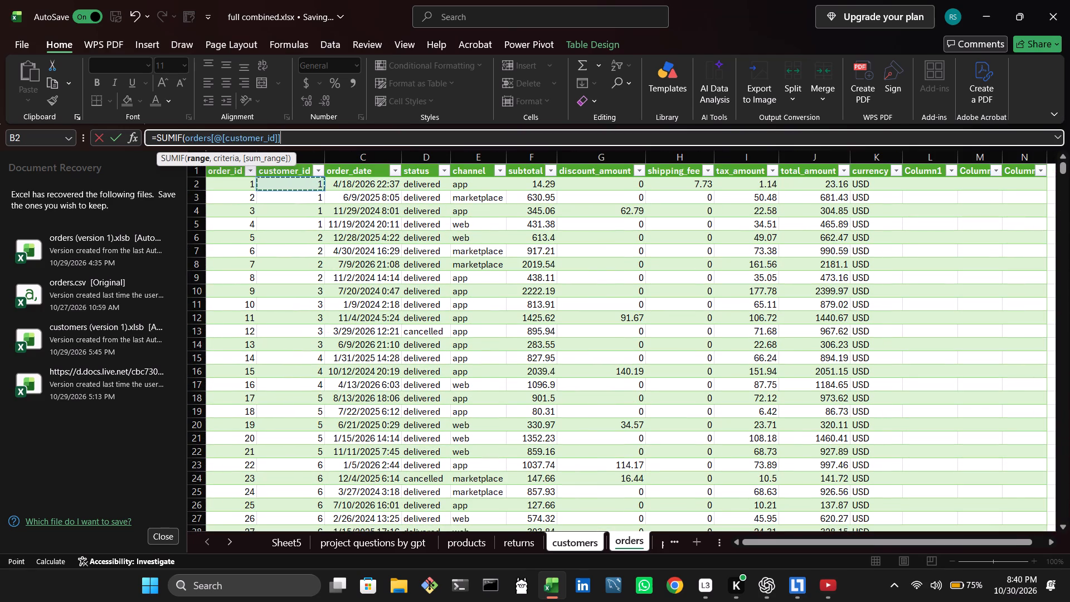
pyautogui.hotkey('ctrl', 'shift', 'Down')
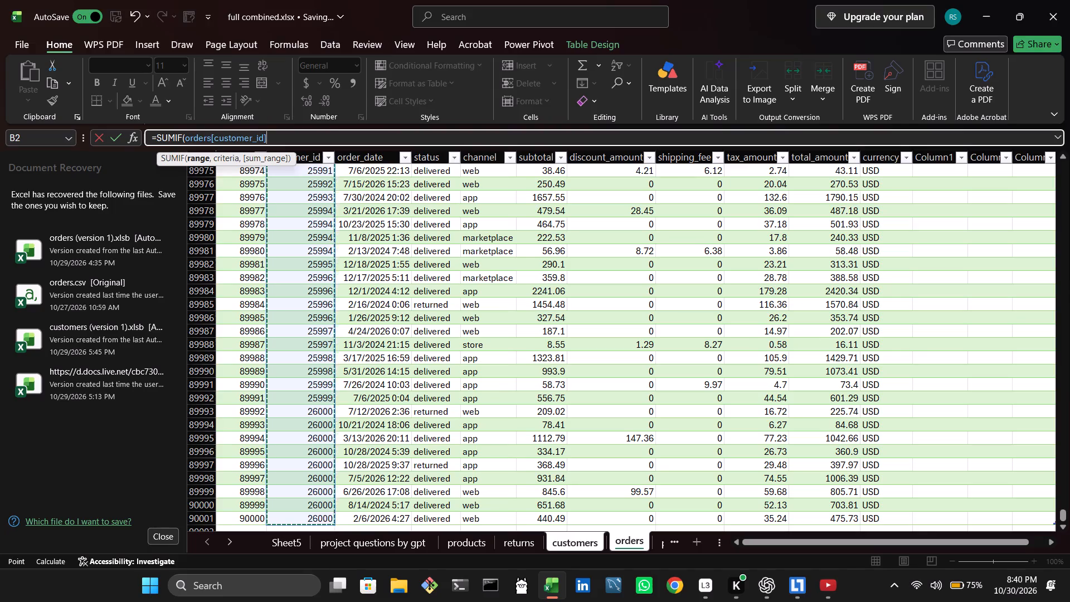
pyautogui.press(',')
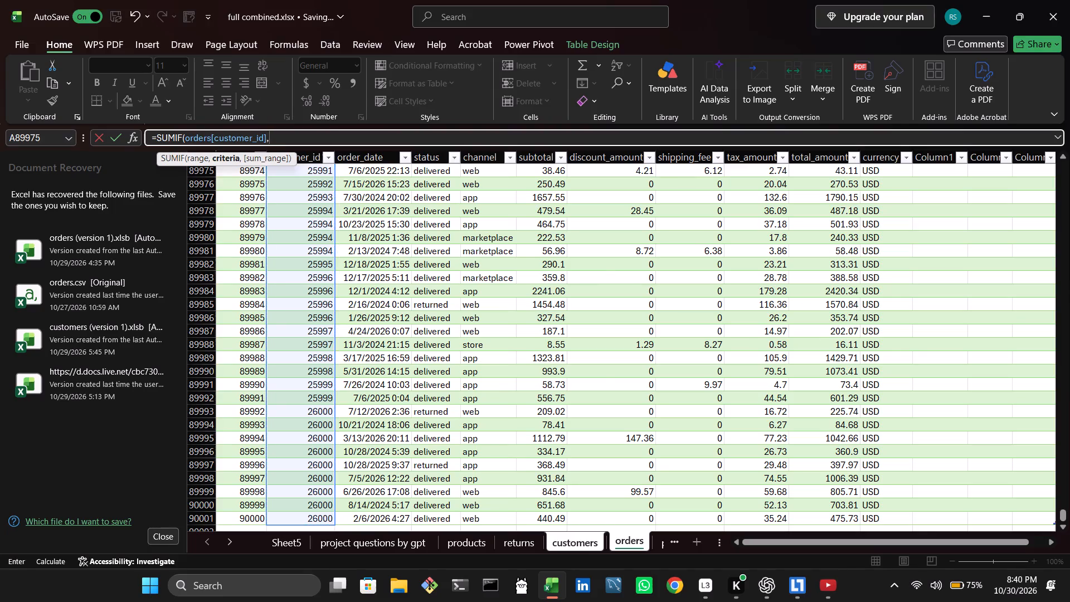
# Set the SUMIF criteria to the current row's customer_id on the customers sheet.
pyautogui.click(575, 546)
pyautogui.moveTo(575, 546); pyautogui.dragTo(271, 191)
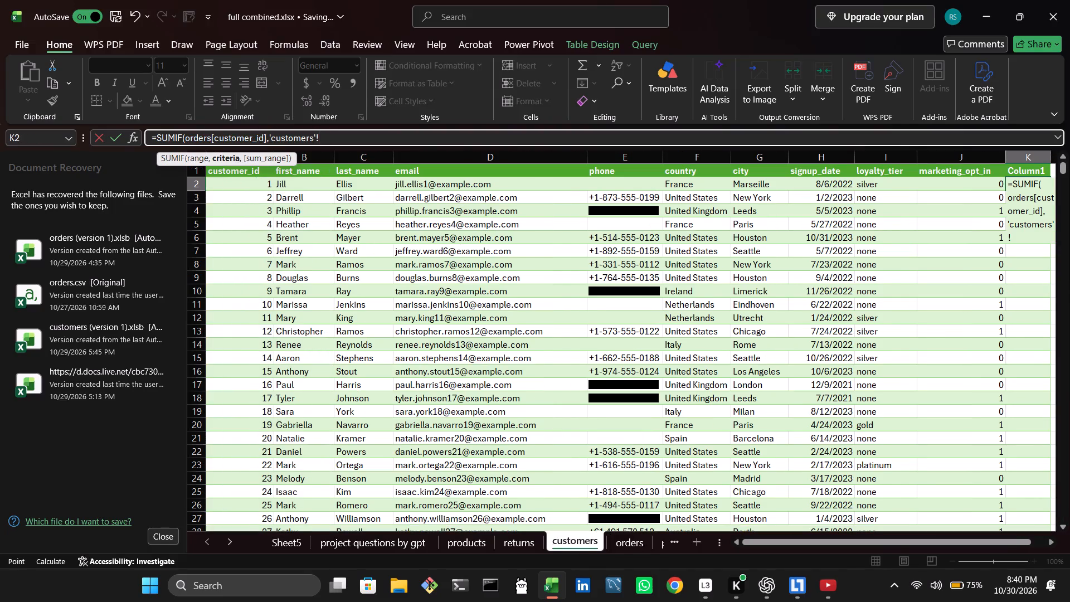
pyautogui.moveTo(271, 191); pyautogui.dragTo(265, 184)
pyautogui.click(265, 184)
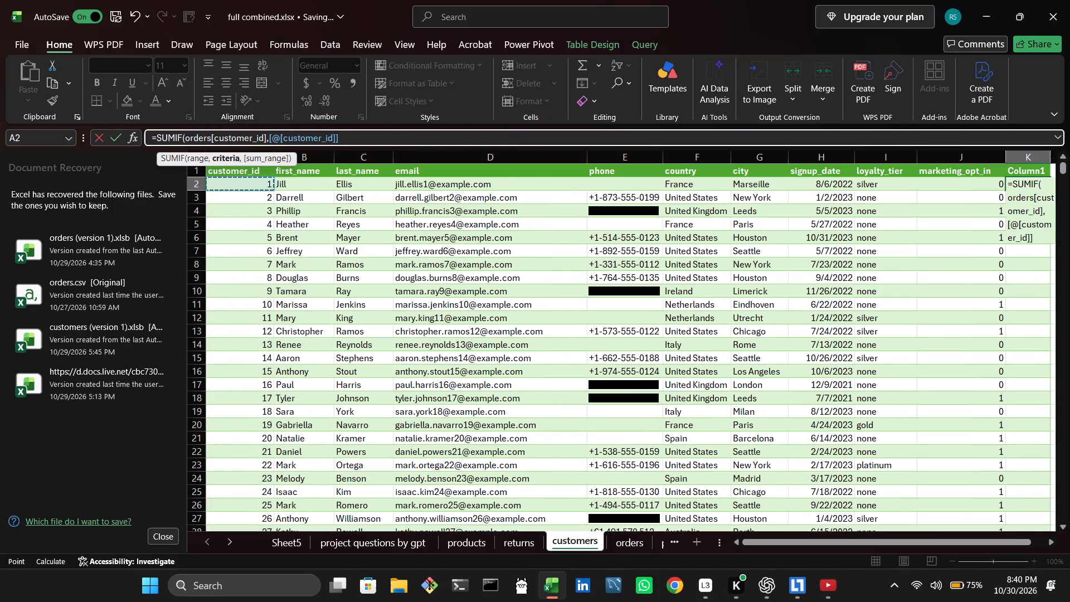
pyautogui.press(',')
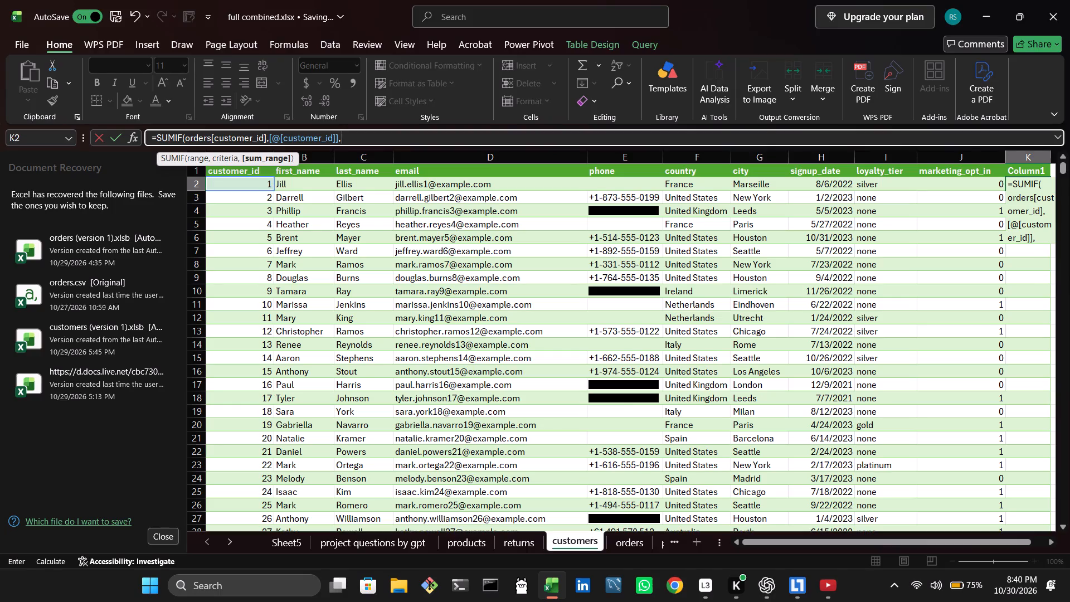
# Set the SUMIF sum range to the orders table's entire subtotal column and enter the formula in K2 of the customers sheet.
pyautogui.click(617, 535)
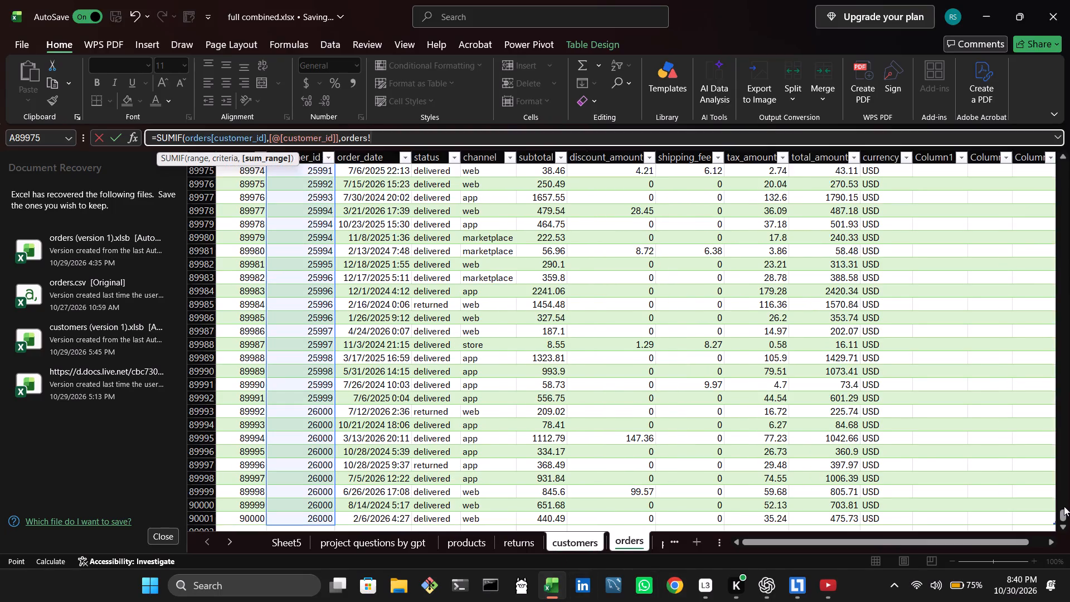
pyautogui.moveTo(1065, 509); pyautogui.dragTo(1066, 177)
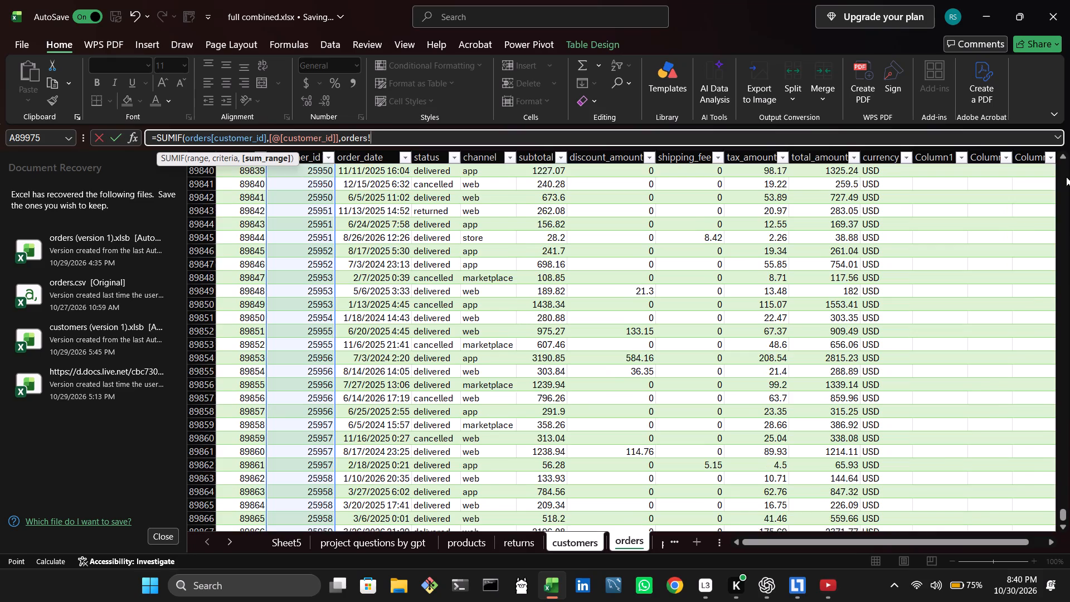
pyautogui.moveTo(1066, 177); pyautogui.dragTo(1063, 166)
pyautogui.tripleClick(1063, 166)
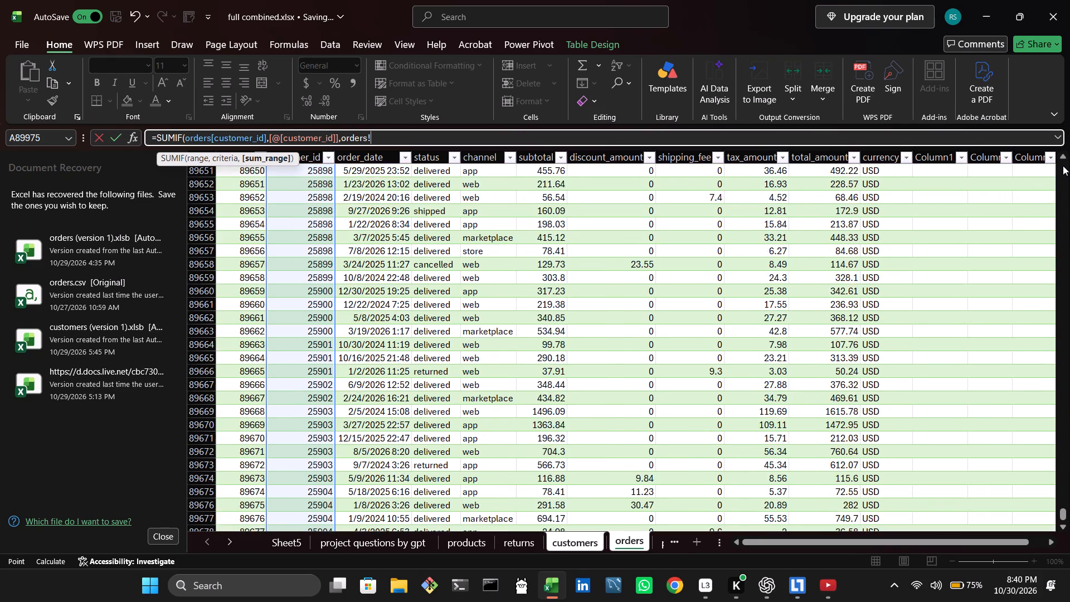
pyautogui.moveTo(1063, 166); pyautogui.dragTo(1058, 507)
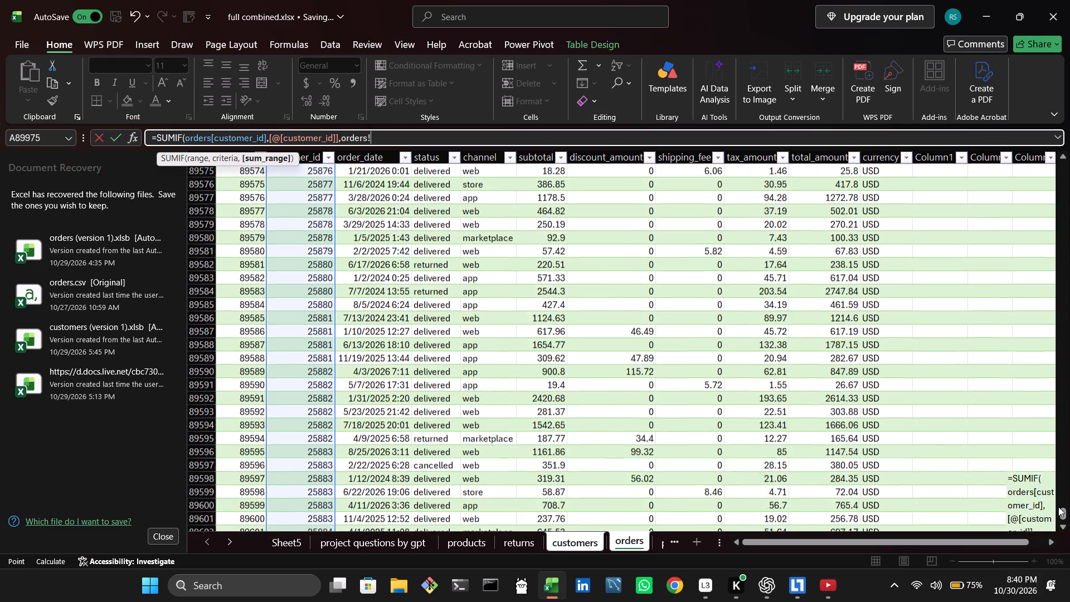
pyautogui.moveTo(1058, 507); pyautogui.dragTo(1060, 511)
pyautogui.moveTo(1060, 511); pyautogui.dragTo(1062, 210)
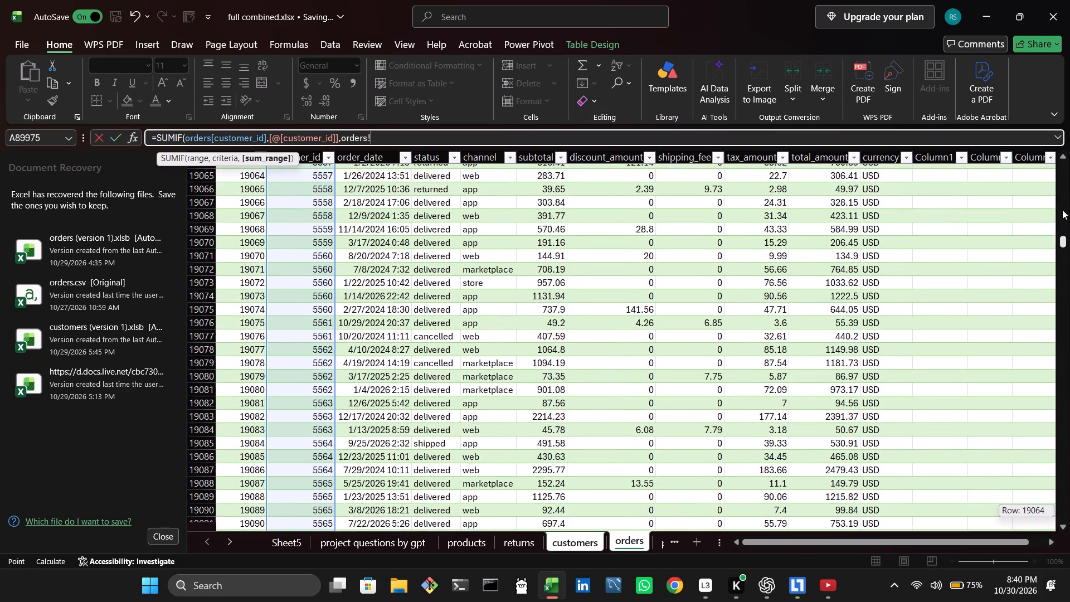
pyautogui.moveTo(1062, 210); pyautogui.dragTo(1056, 157)
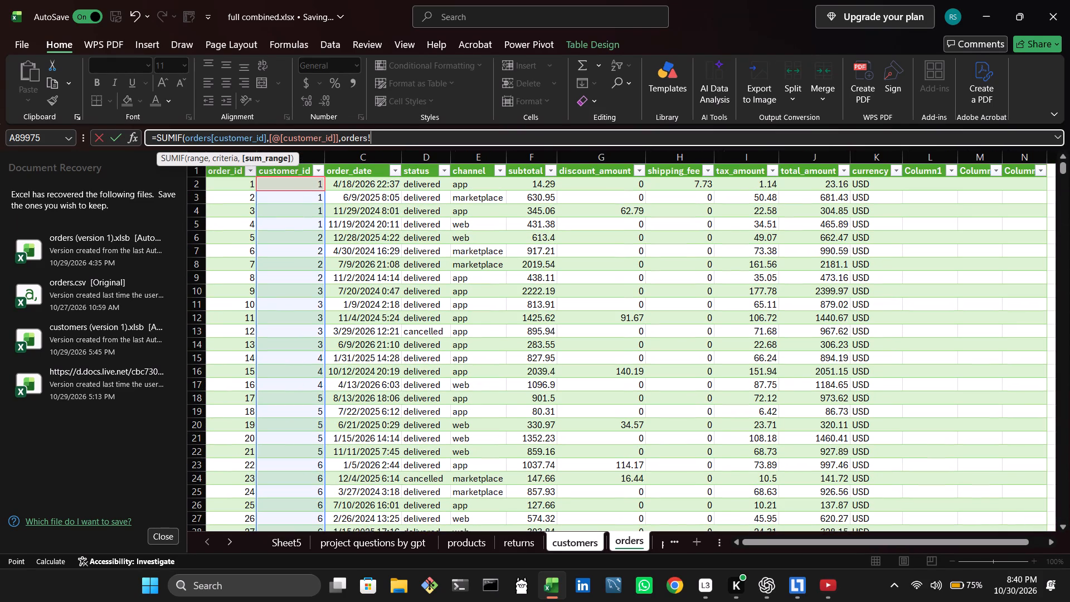
pyautogui.click(536, 182)
pyautogui.hotkey('ctrl', 'shift', 'Down')
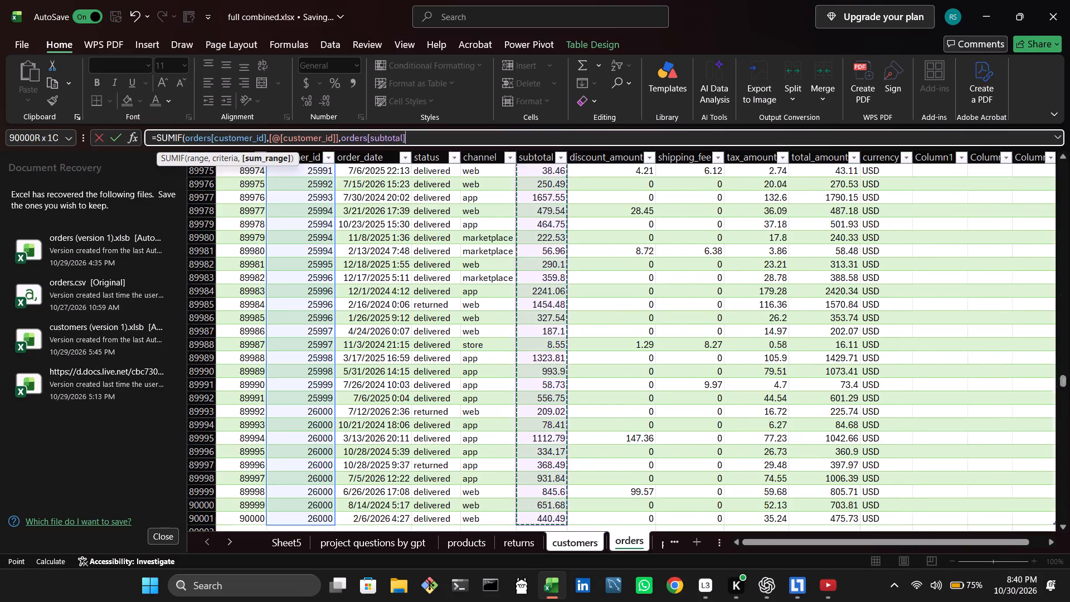
pyautogui.press('Return')
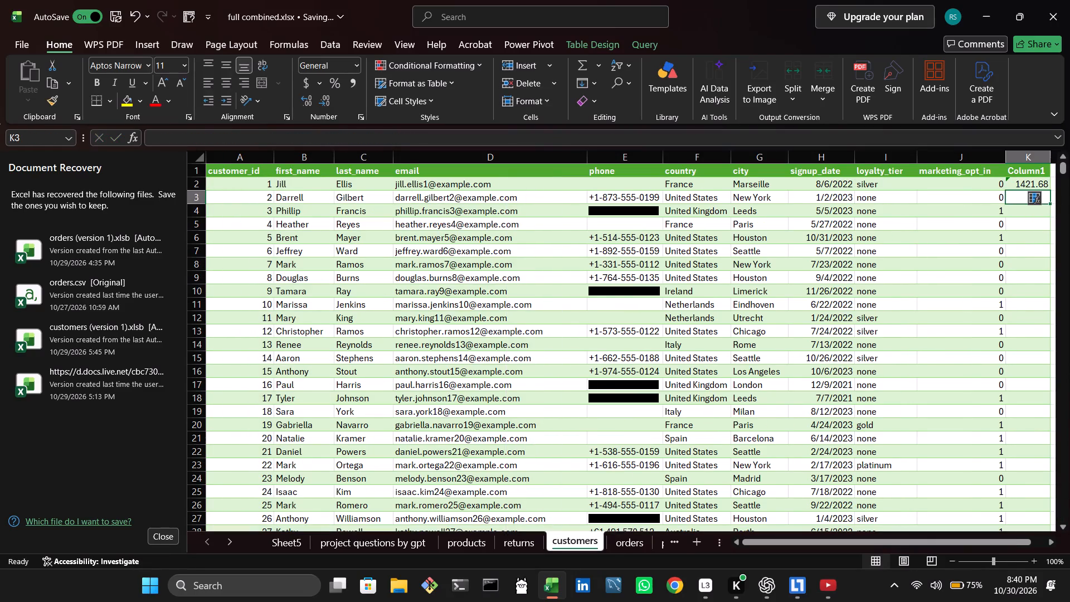
# Fill the SUMIF formula from K2 down the rest of Column1 in the customers table.
pyautogui.click(1043, 190)
pyautogui.click(1042, 187)
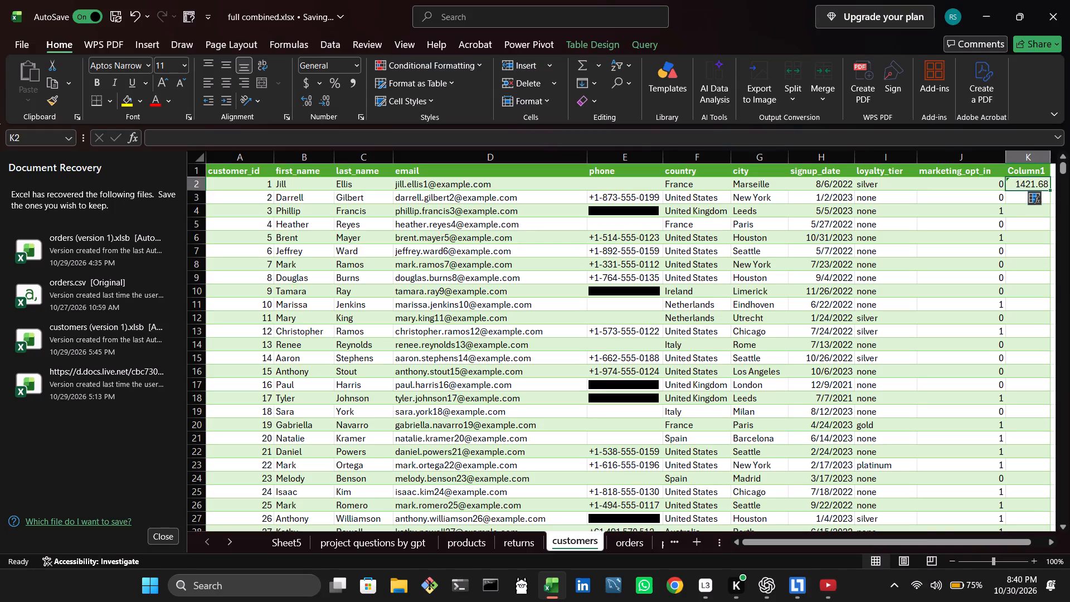
pyautogui.doubleClick(1050, 189)
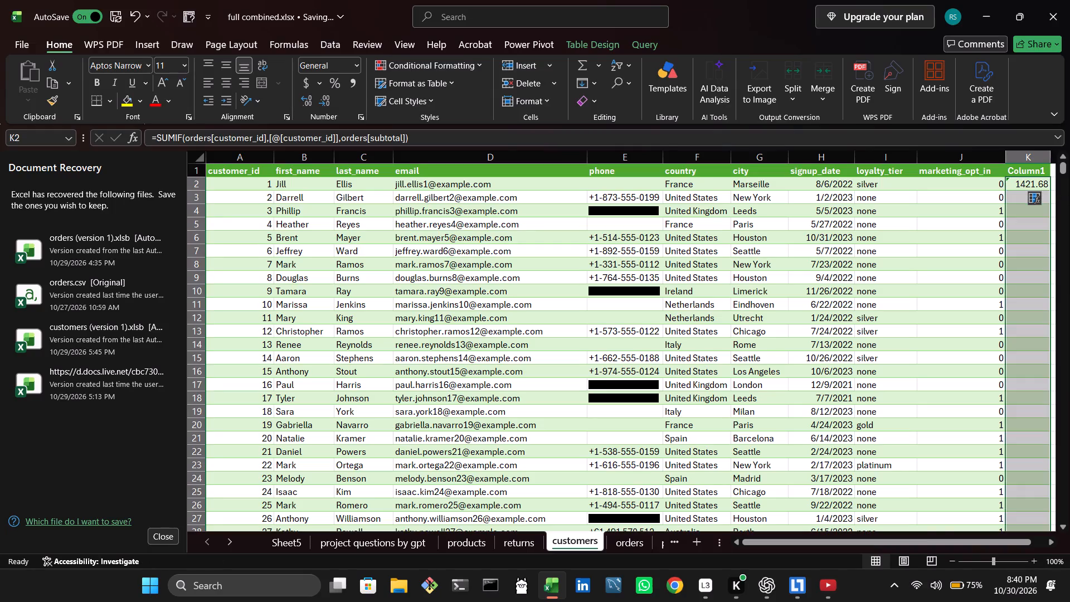
pyautogui.click(1033, 186)
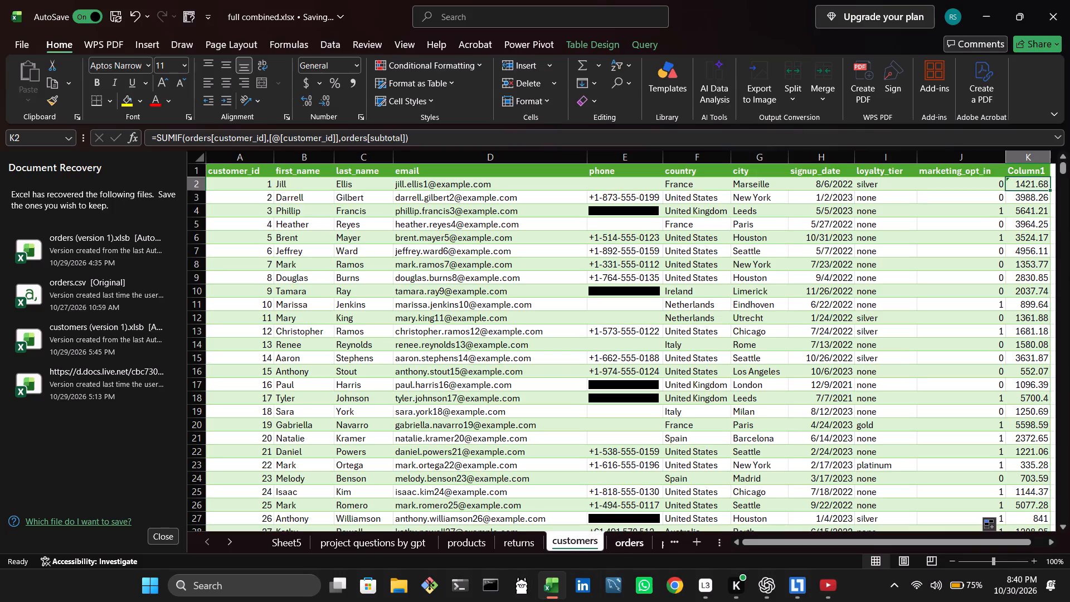
# Filter the orders table to customer_id 1 and select the matching subtotals to check their sum.
pyautogui.click(619, 544)
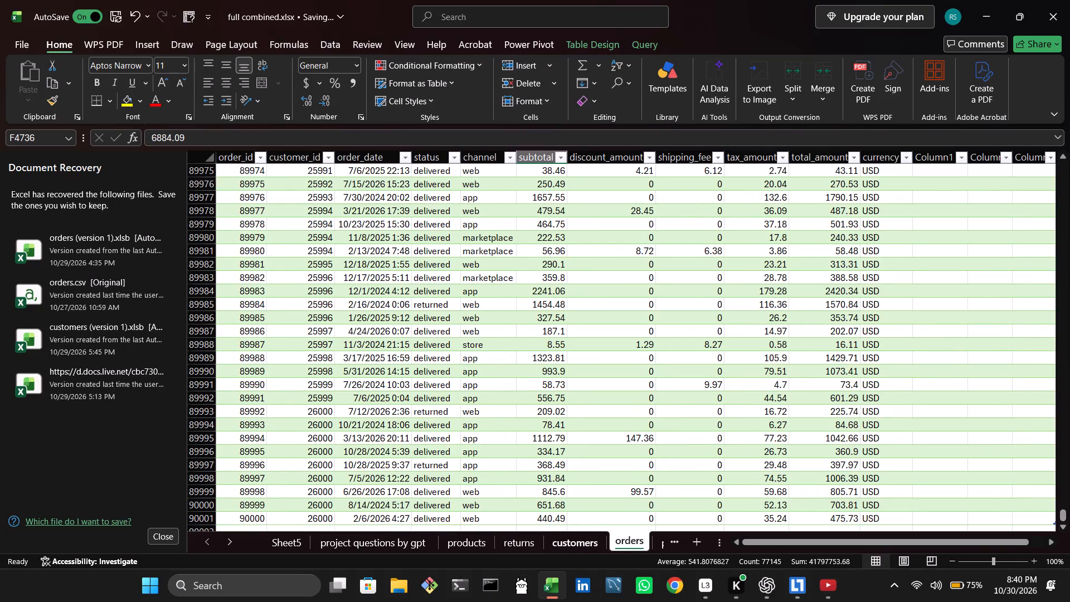
pyautogui.click(329, 155)
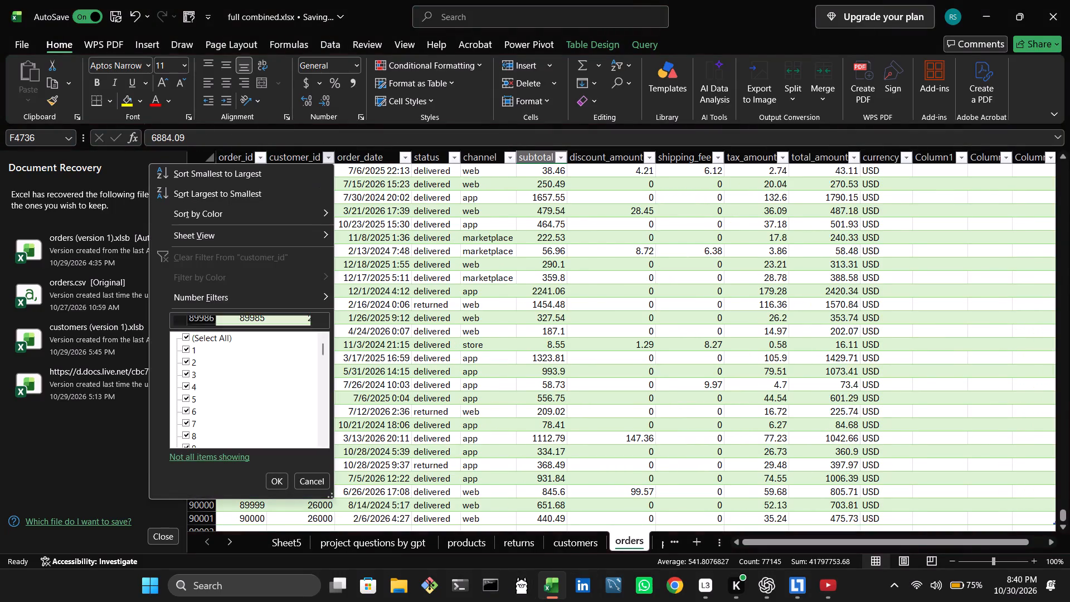
pyautogui.click(182, 335)
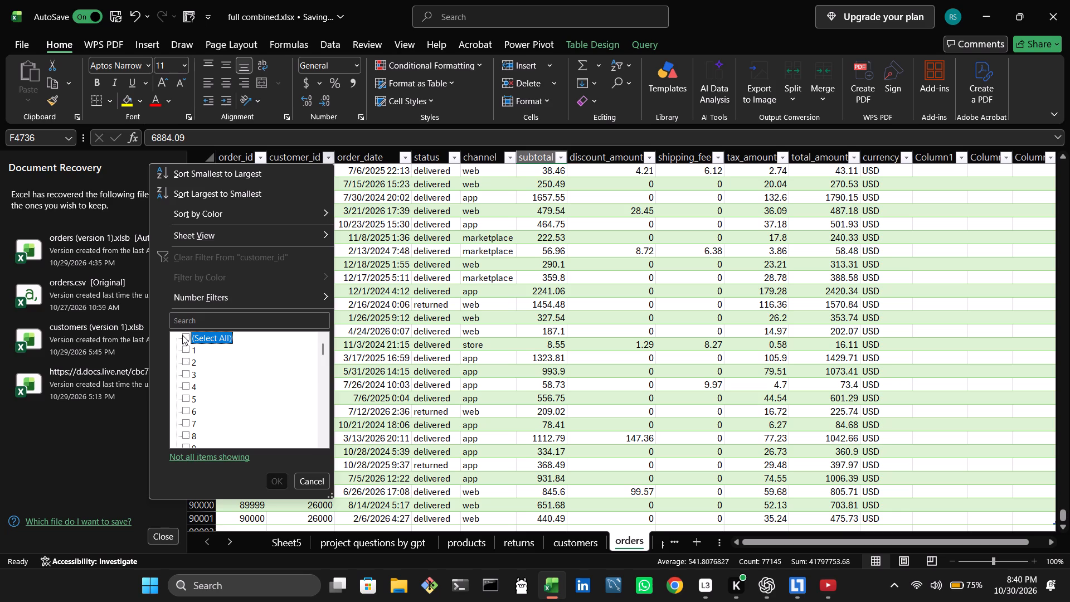
pyautogui.click(182, 348)
pyautogui.click(275, 478)
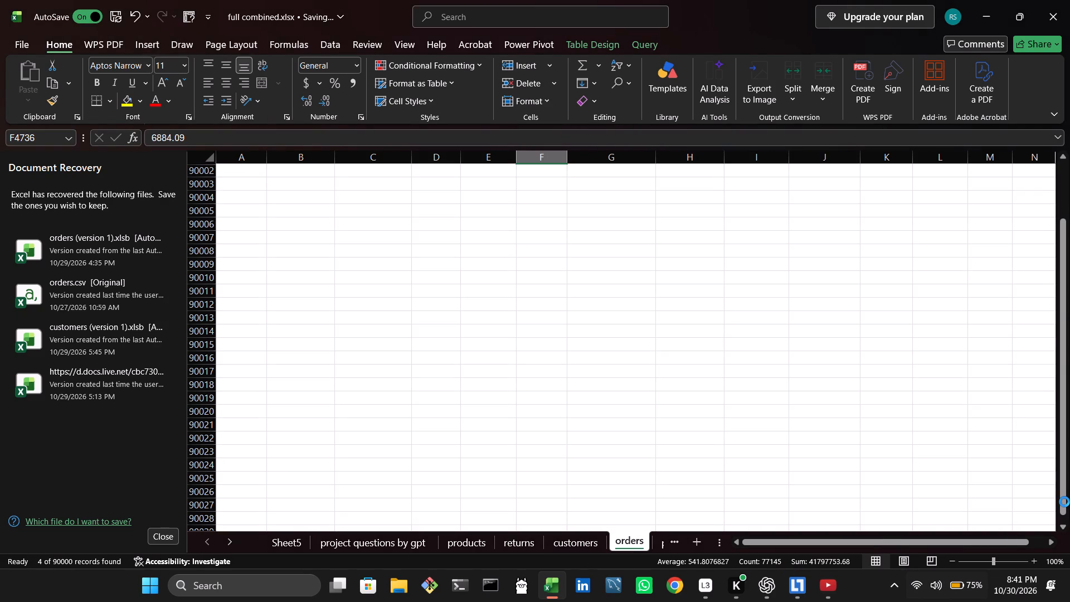
pyautogui.moveTo(1064, 502); pyautogui.dragTo(1068, 378)
pyautogui.moveTo(1068, 364); pyautogui.dragTo(1069, 304)
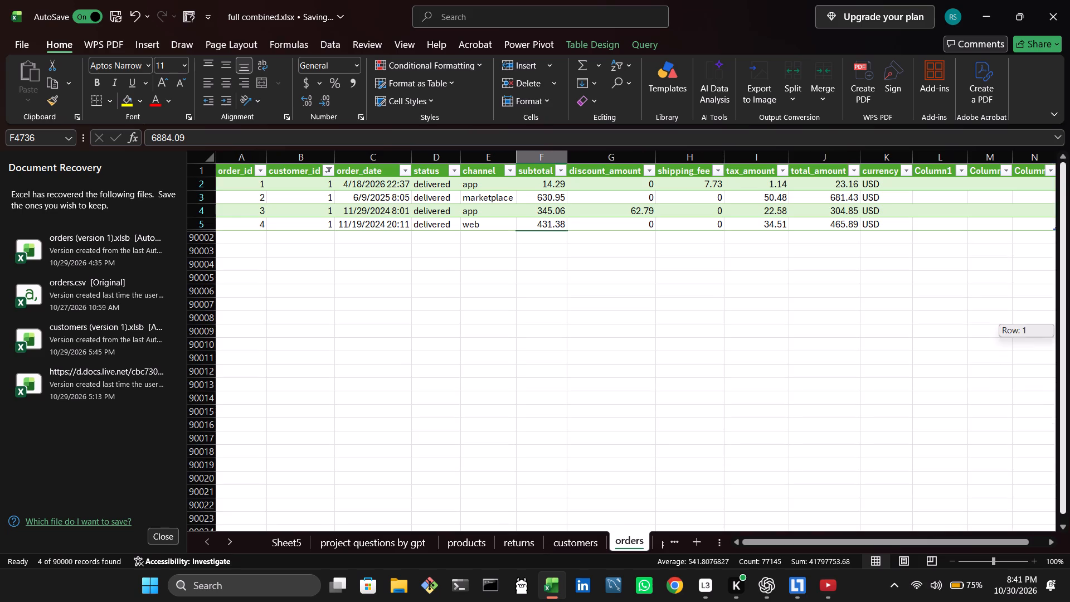
pyautogui.moveTo(1069, 304); pyautogui.dragTo(1069, 285)
pyautogui.moveTo(550, 183); pyautogui.dragTo(544, 217)
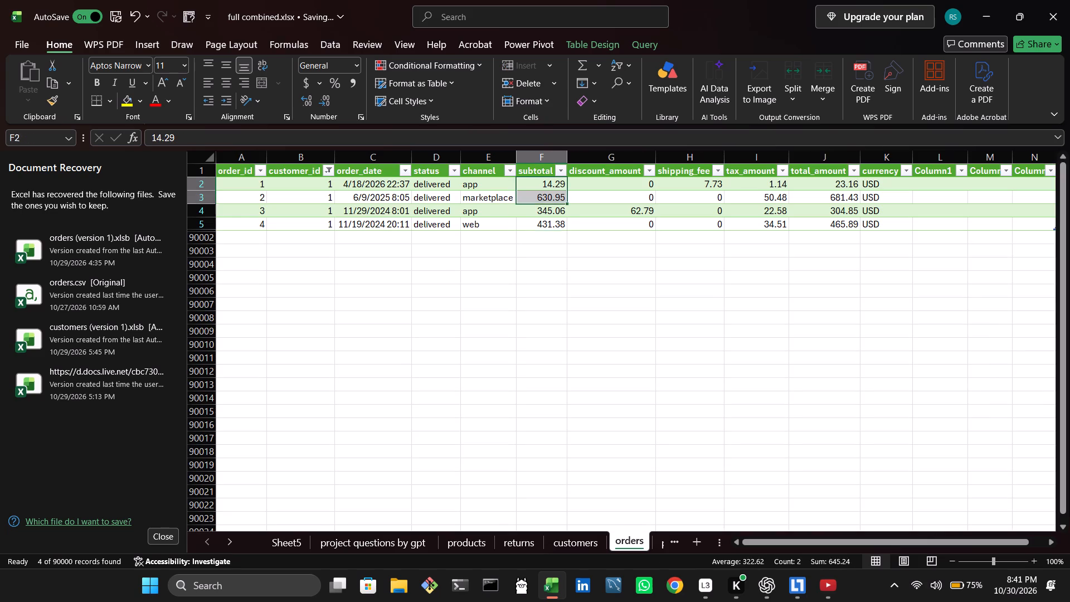
pyautogui.moveTo(544, 217); pyautogui.dragTo(542, 223)
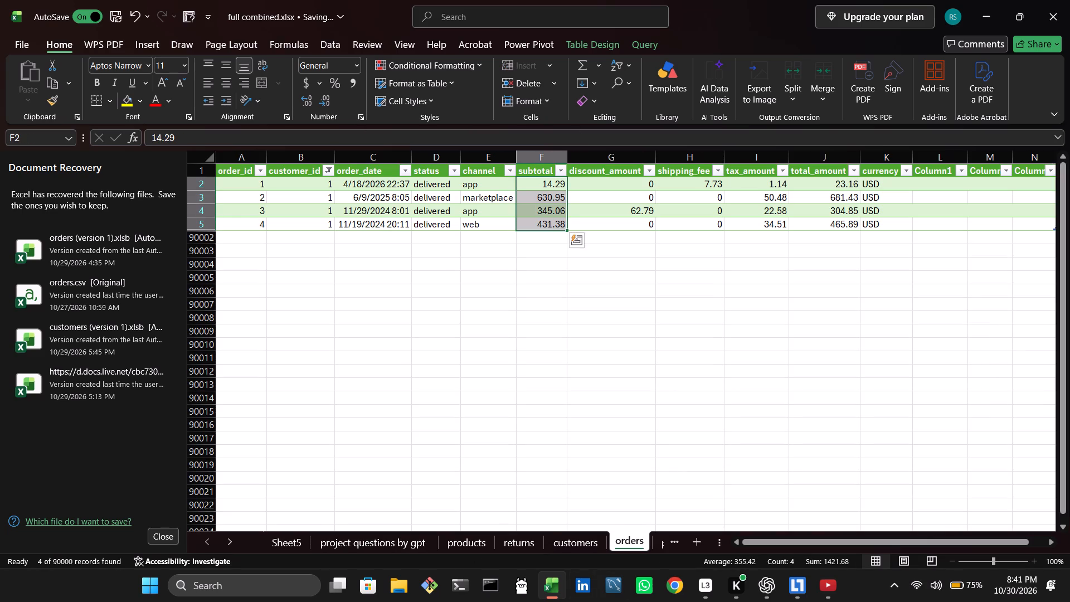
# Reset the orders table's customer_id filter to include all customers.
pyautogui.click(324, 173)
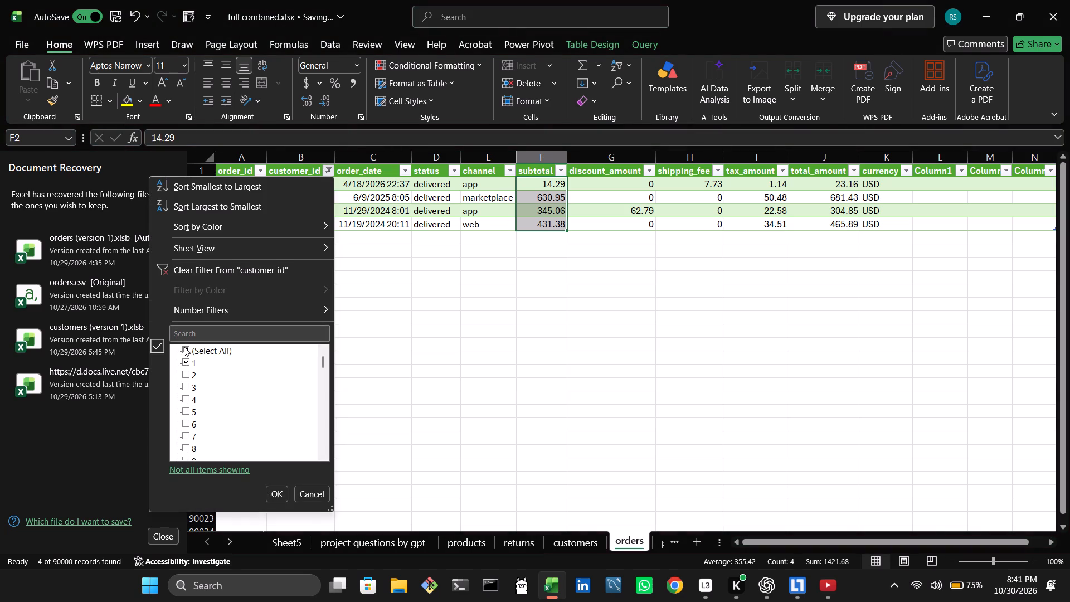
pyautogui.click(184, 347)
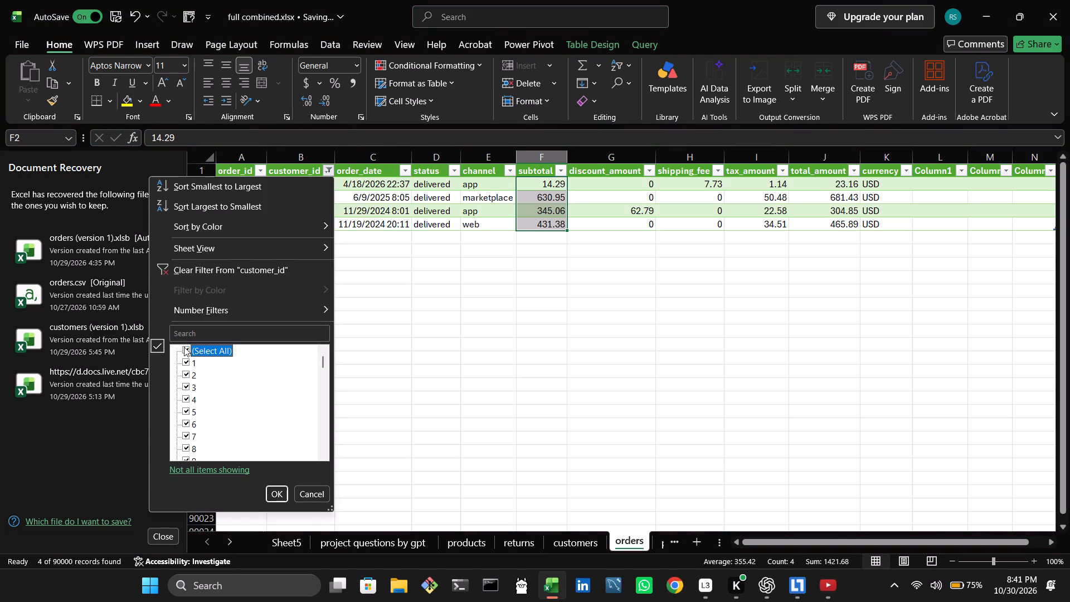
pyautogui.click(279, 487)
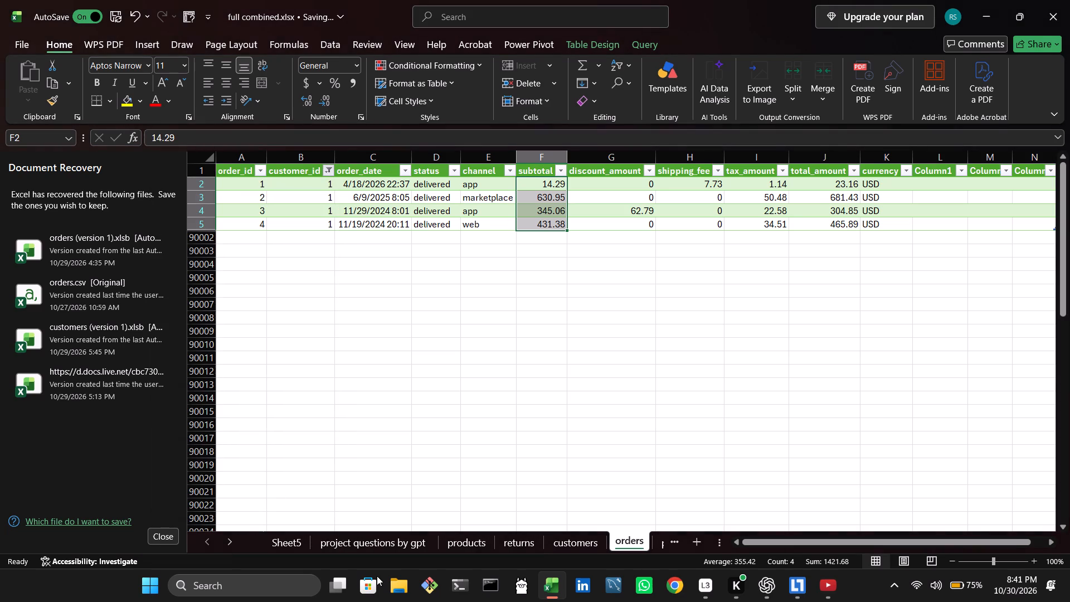
# Return to the customers sheet and turn on filtering for the customers table's header row.
pyautogui.click(382, 545)
pyautogui.click(461, 543)
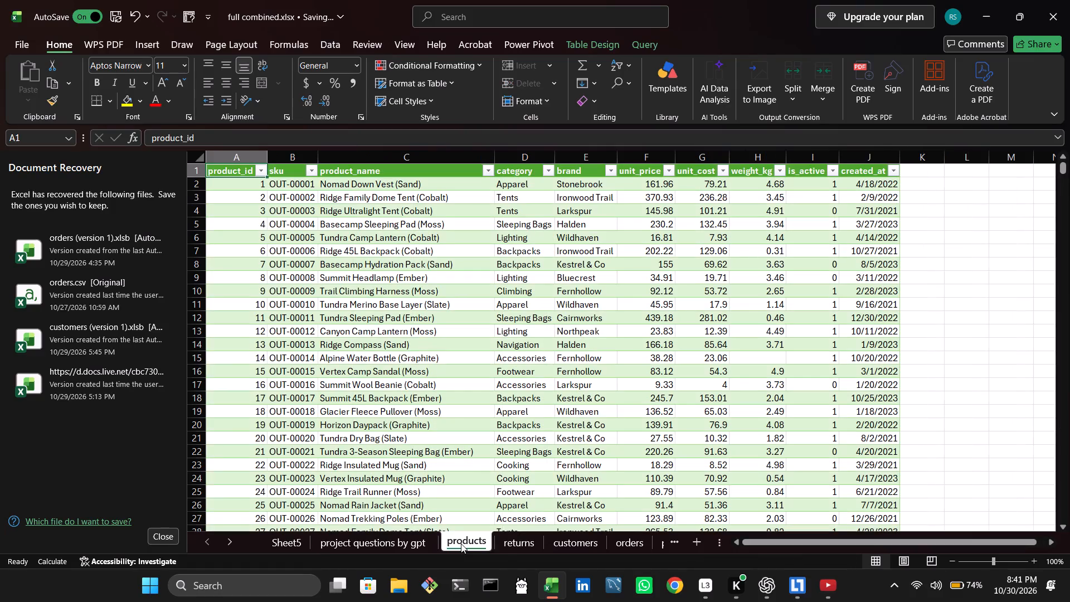
pyautogui.click(562, 544)
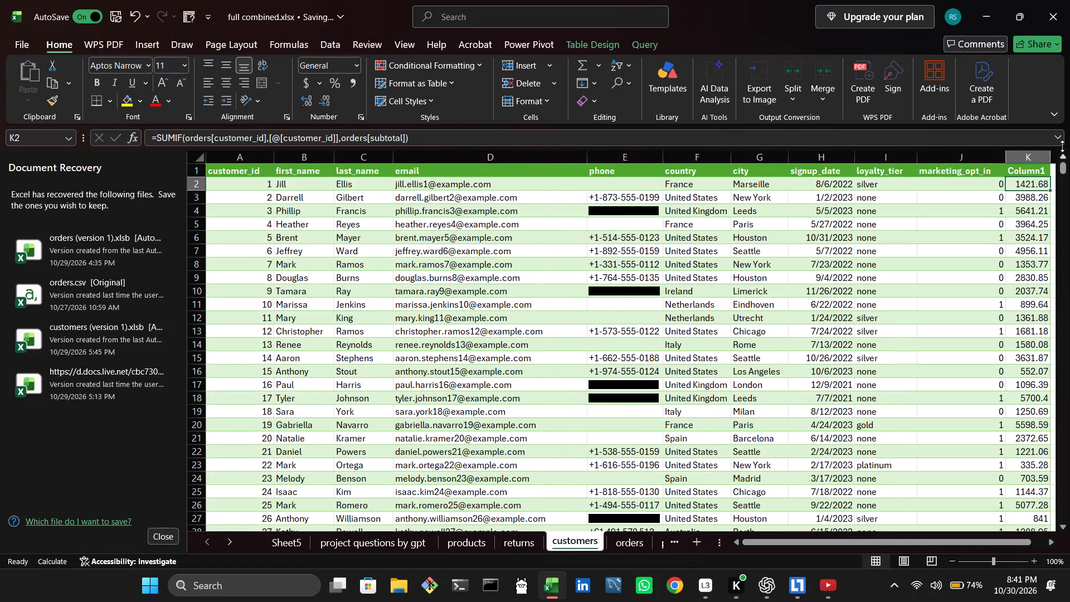
pyautogui.click(1039, 172)
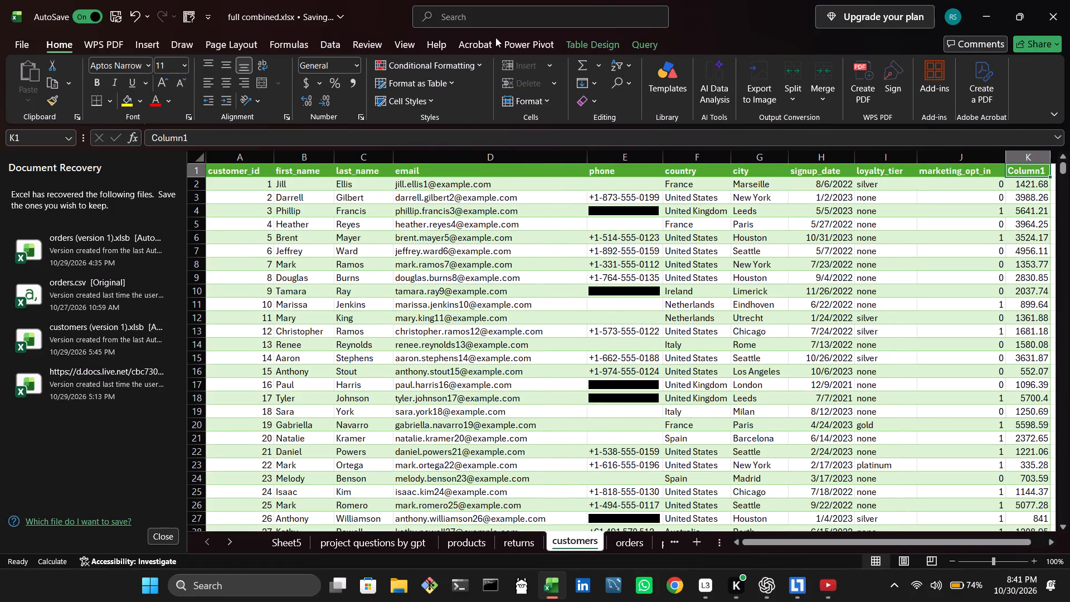
pyautogui.click(321, 35)
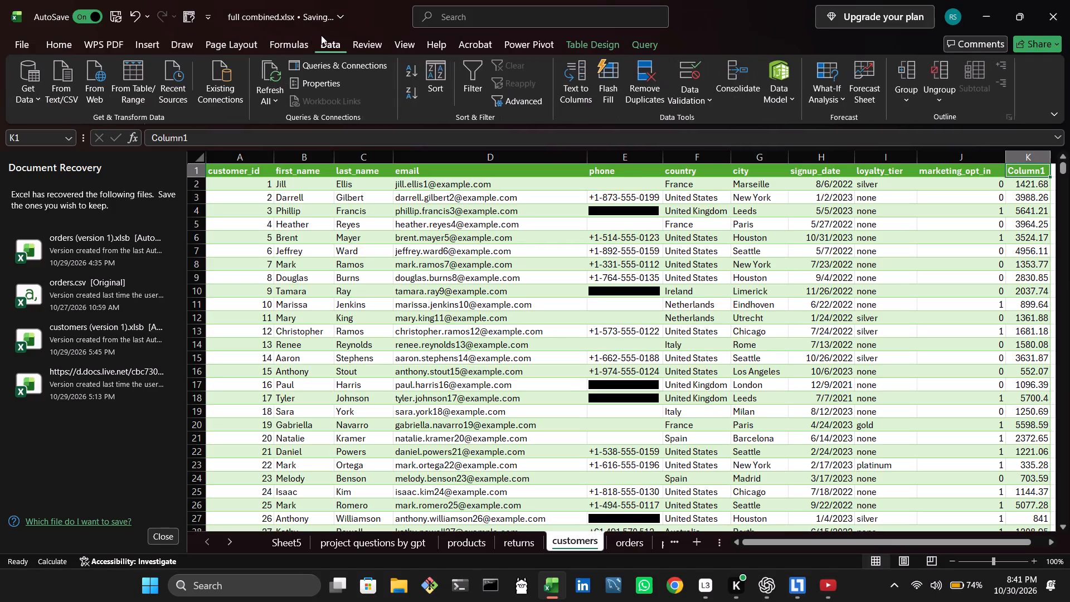
pyautogui.click(463, 76)
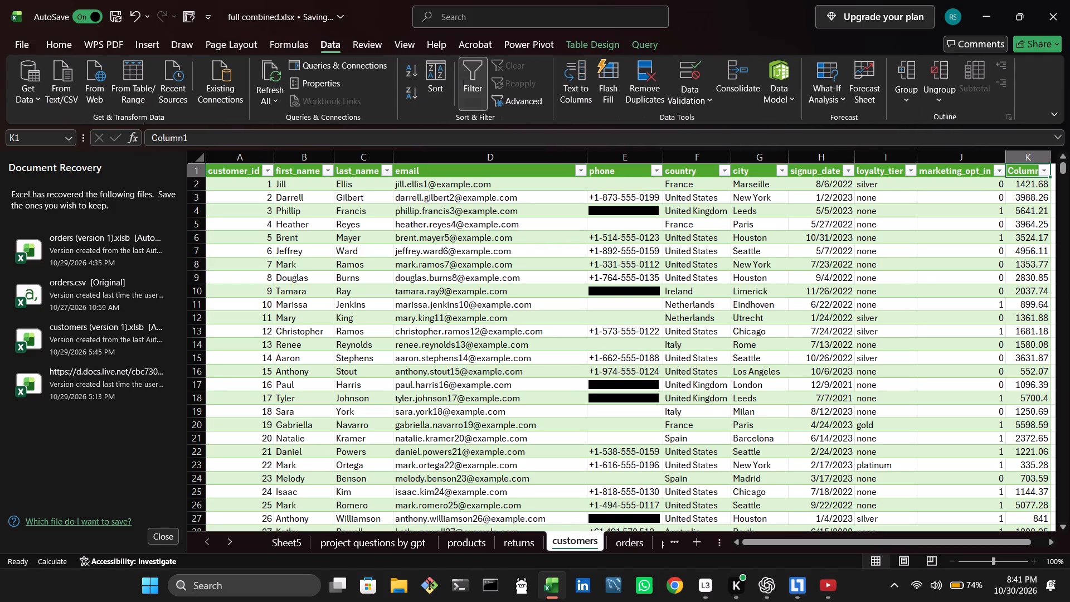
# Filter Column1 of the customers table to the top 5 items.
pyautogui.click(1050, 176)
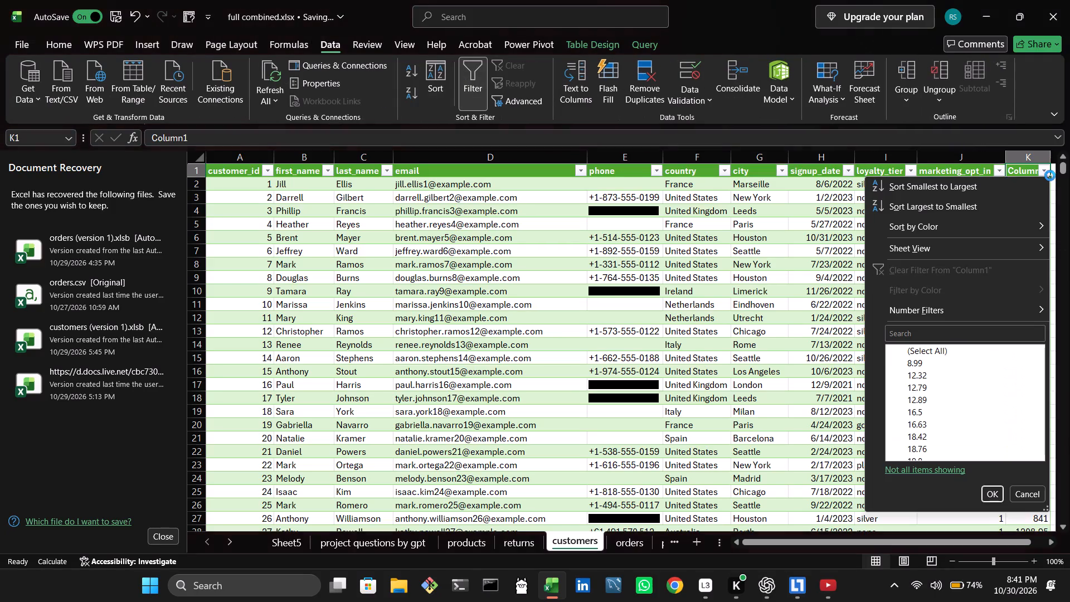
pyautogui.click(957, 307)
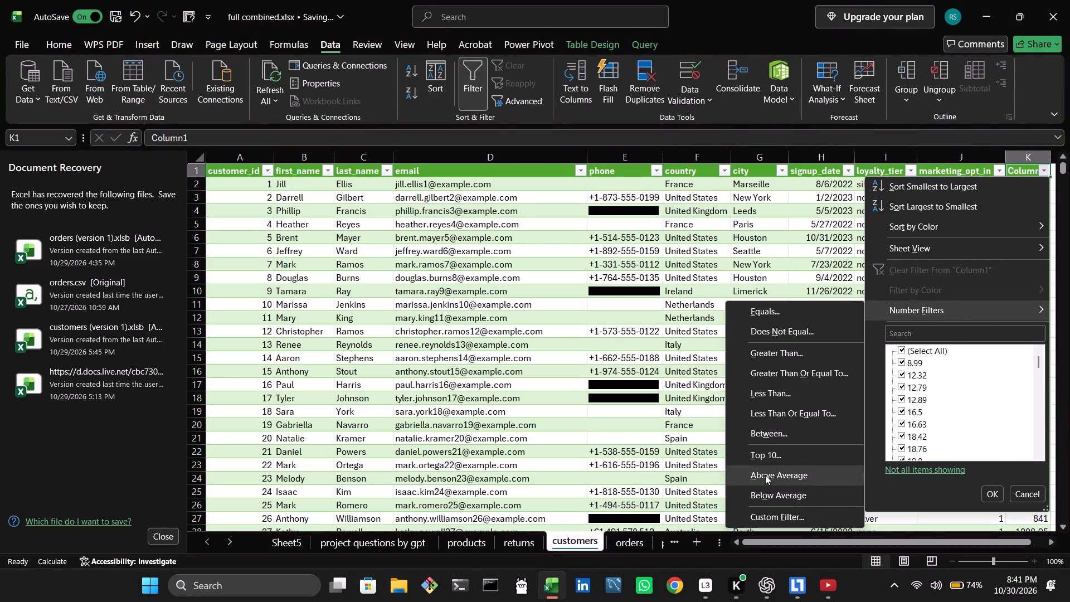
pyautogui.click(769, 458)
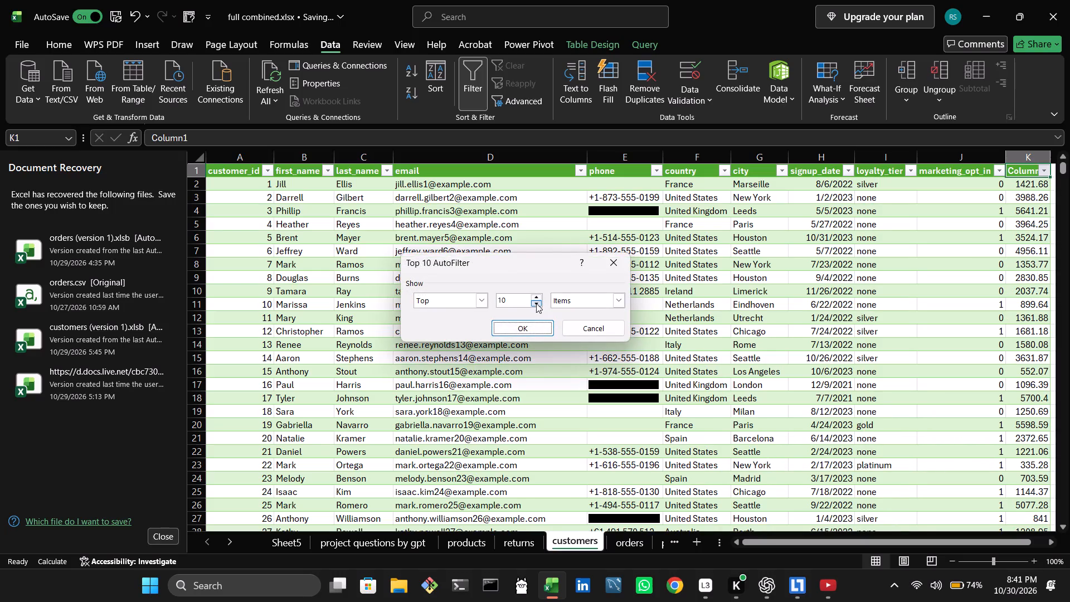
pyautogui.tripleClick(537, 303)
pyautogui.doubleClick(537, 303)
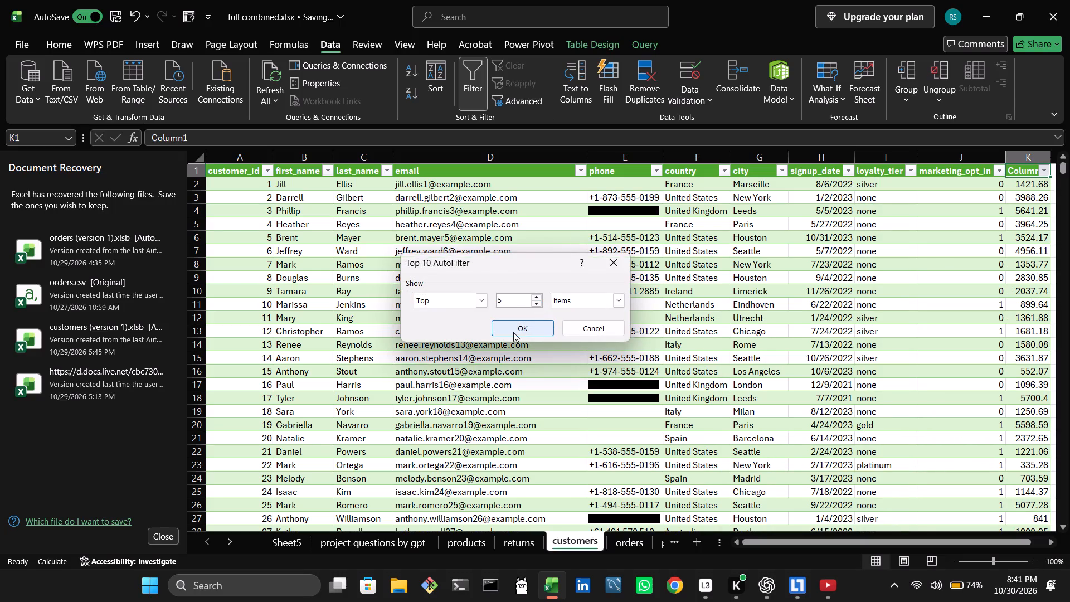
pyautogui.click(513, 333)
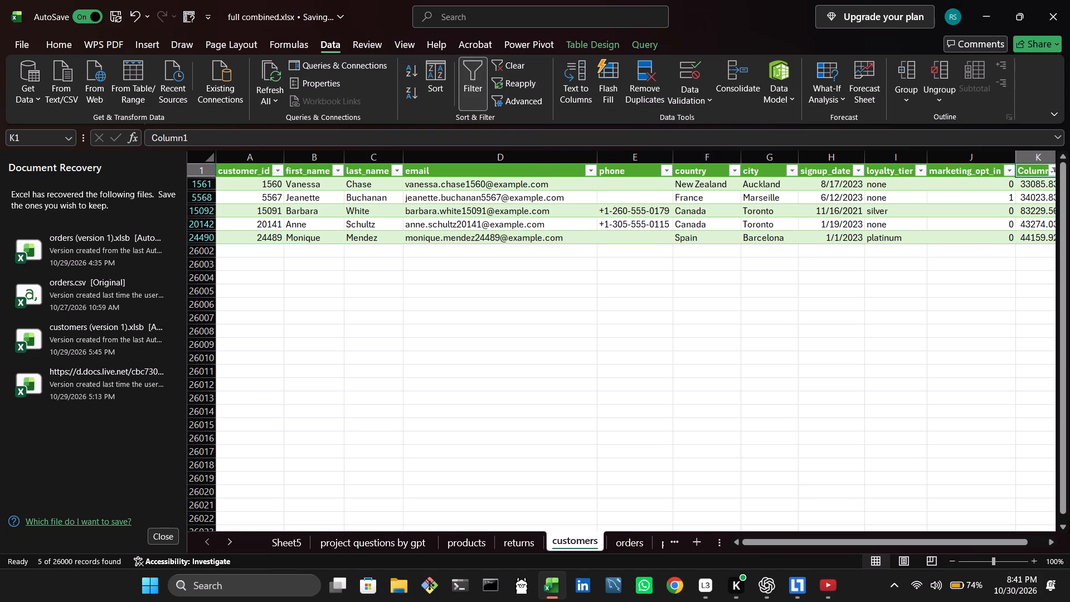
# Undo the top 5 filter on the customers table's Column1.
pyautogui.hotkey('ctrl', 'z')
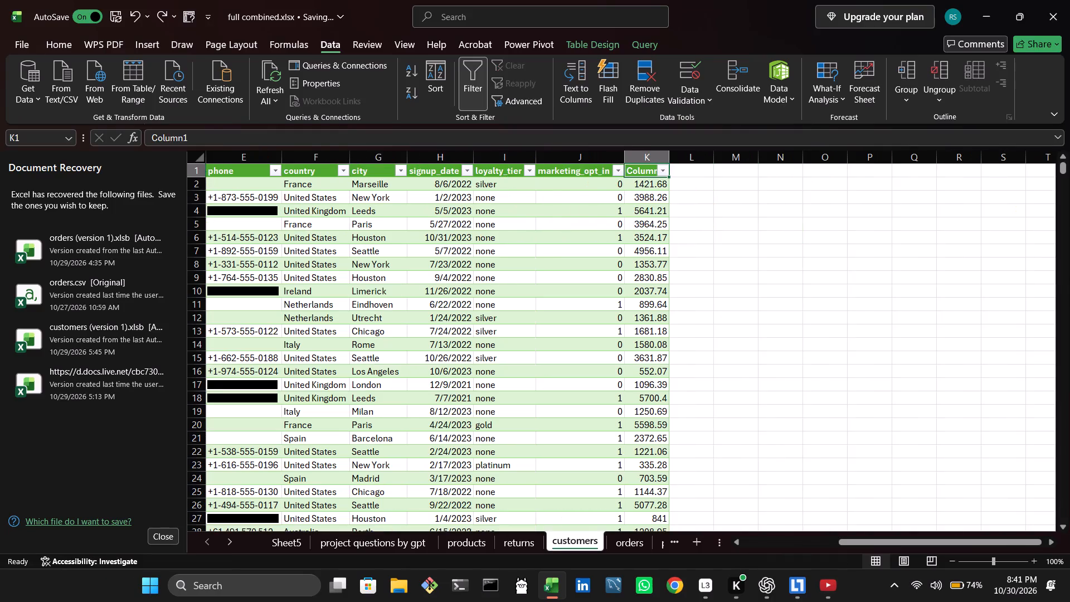
# Return to Sheet5, where the country list for the top 5 question is.
pyautogui.tripleClick(579, 502)
pyautogui.click(579, 502)
pyautogui.moveTo(579, 502); pyautogui.dragTo(354, 550)
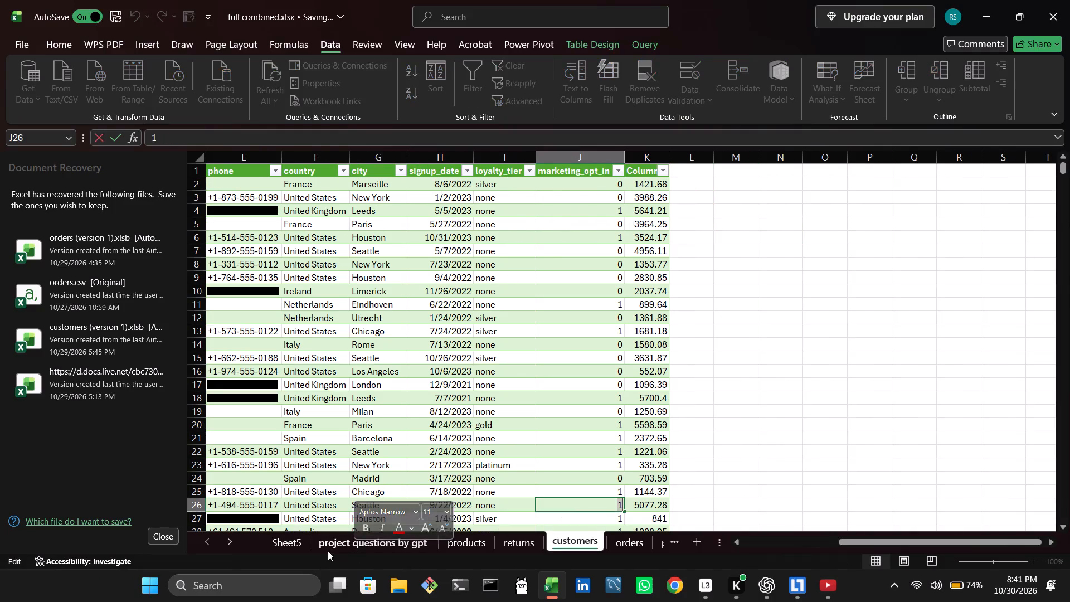
pyautogui.click(297, 543)
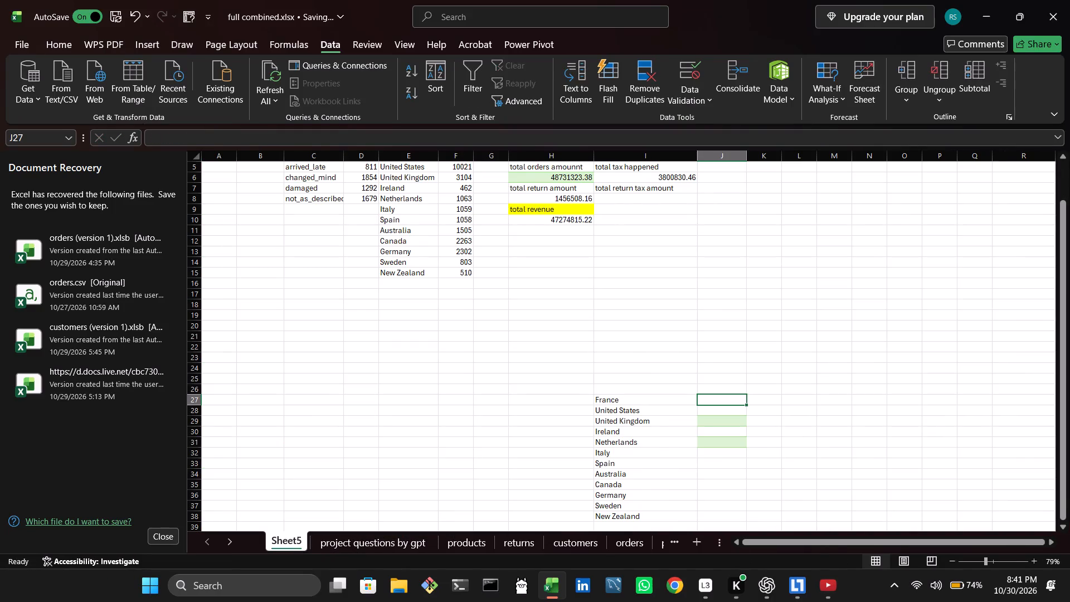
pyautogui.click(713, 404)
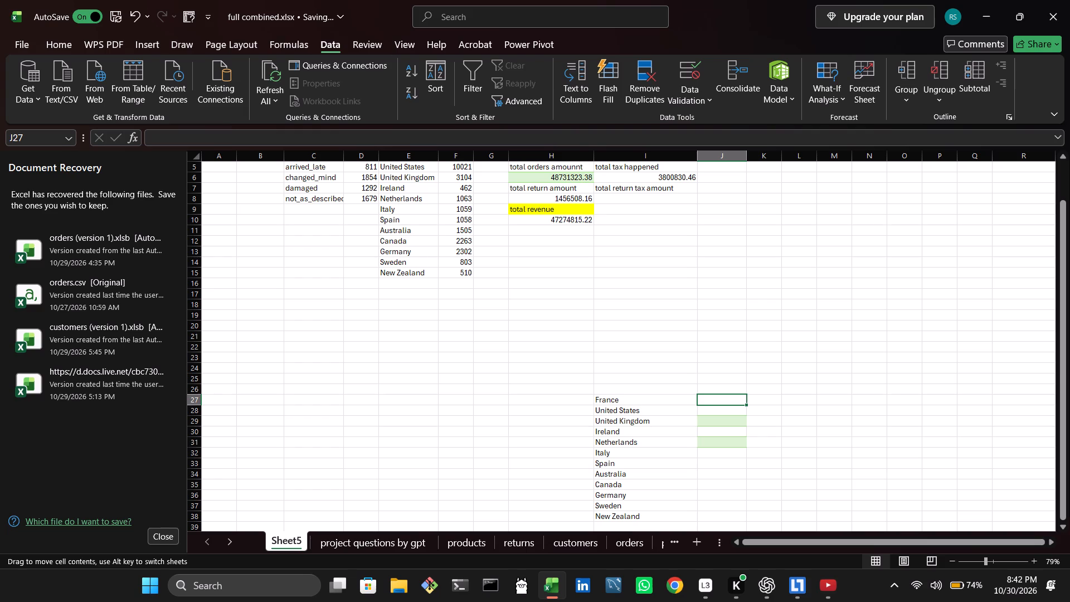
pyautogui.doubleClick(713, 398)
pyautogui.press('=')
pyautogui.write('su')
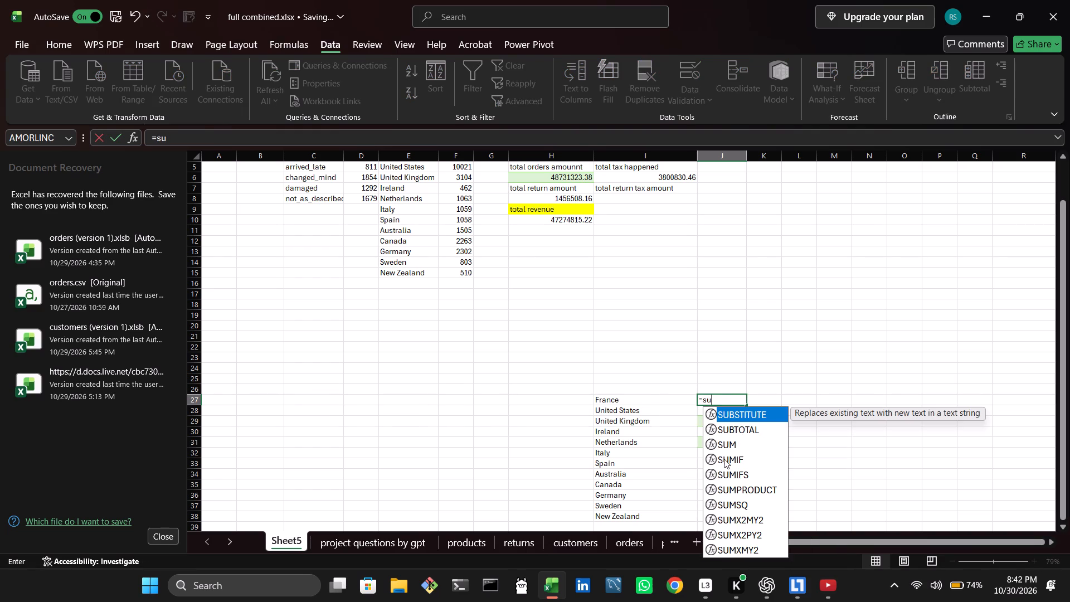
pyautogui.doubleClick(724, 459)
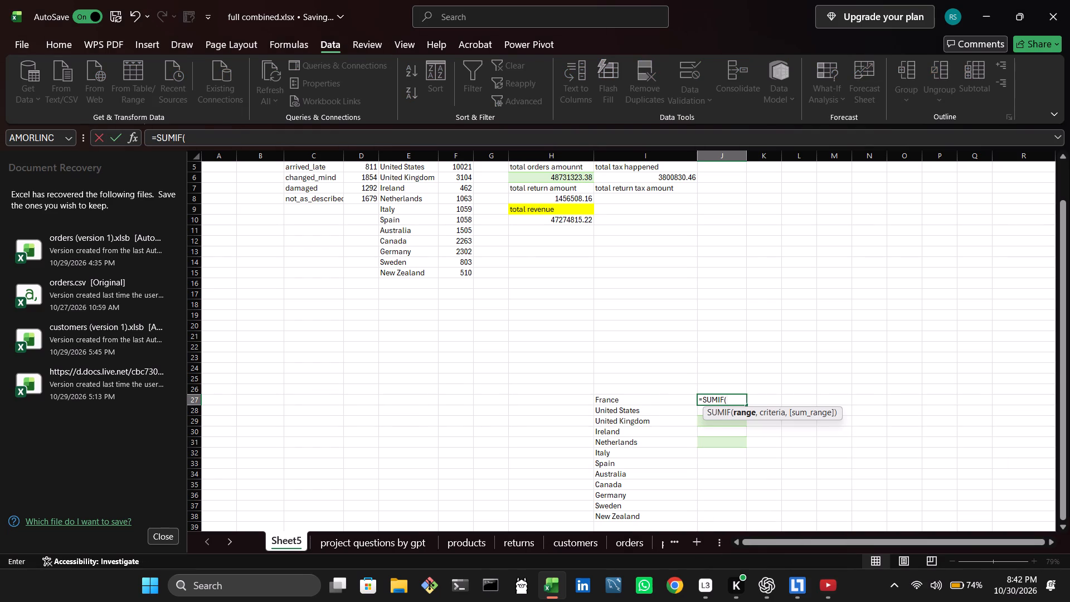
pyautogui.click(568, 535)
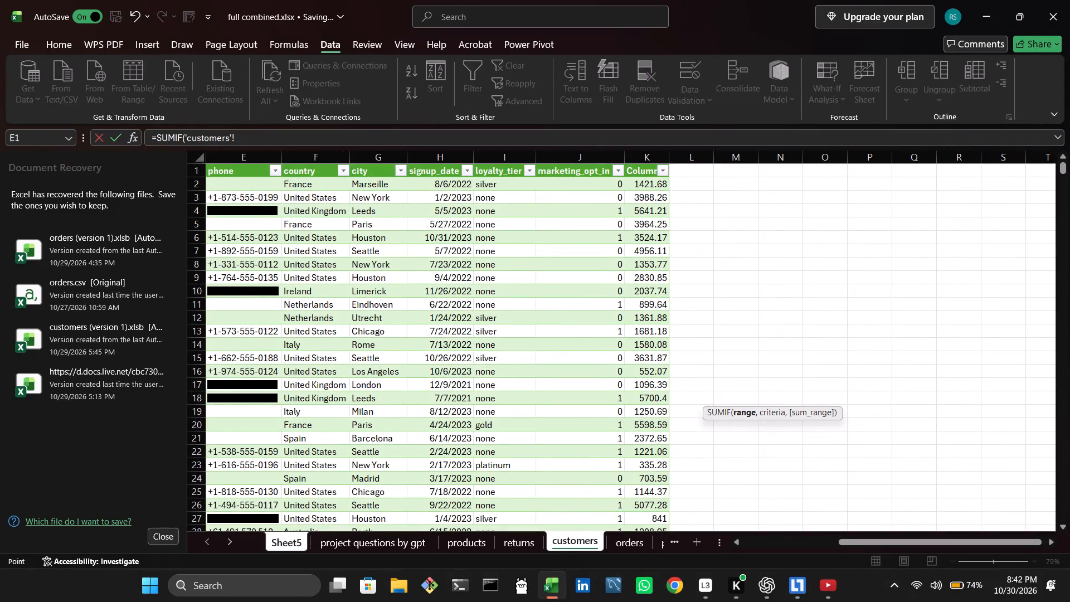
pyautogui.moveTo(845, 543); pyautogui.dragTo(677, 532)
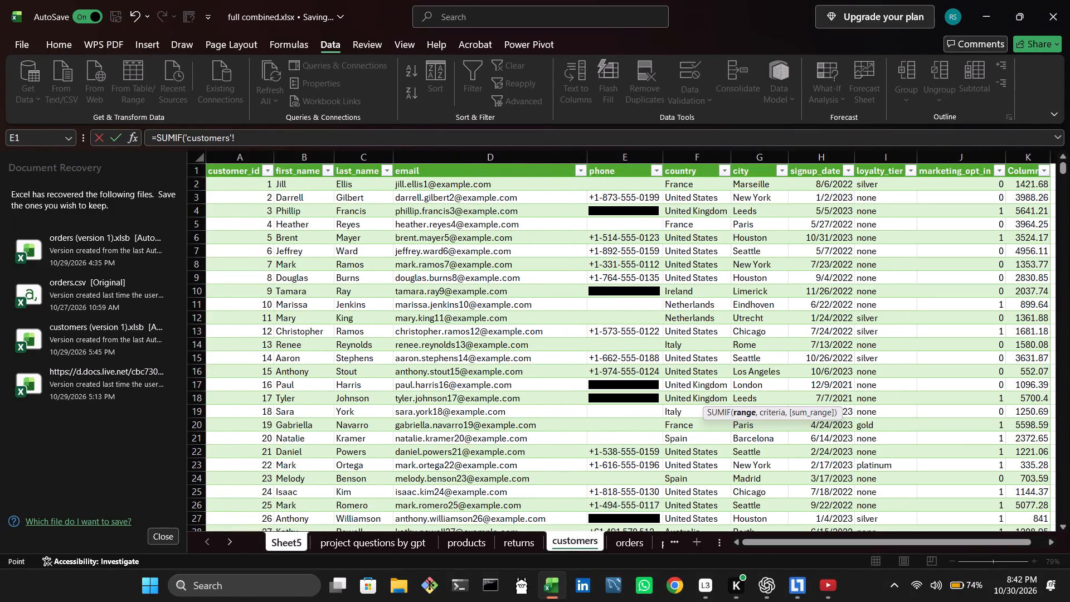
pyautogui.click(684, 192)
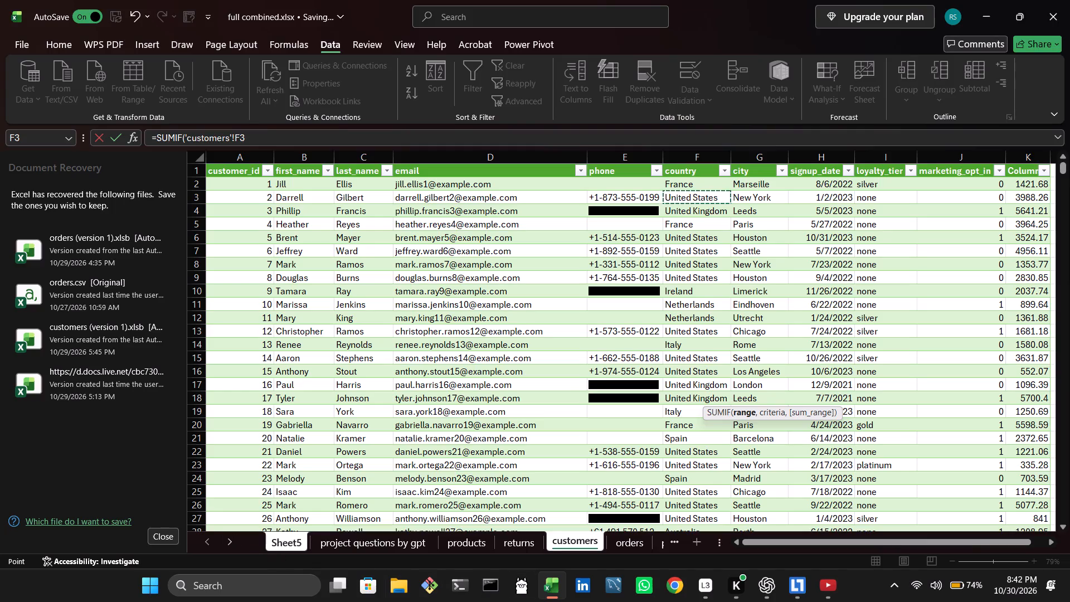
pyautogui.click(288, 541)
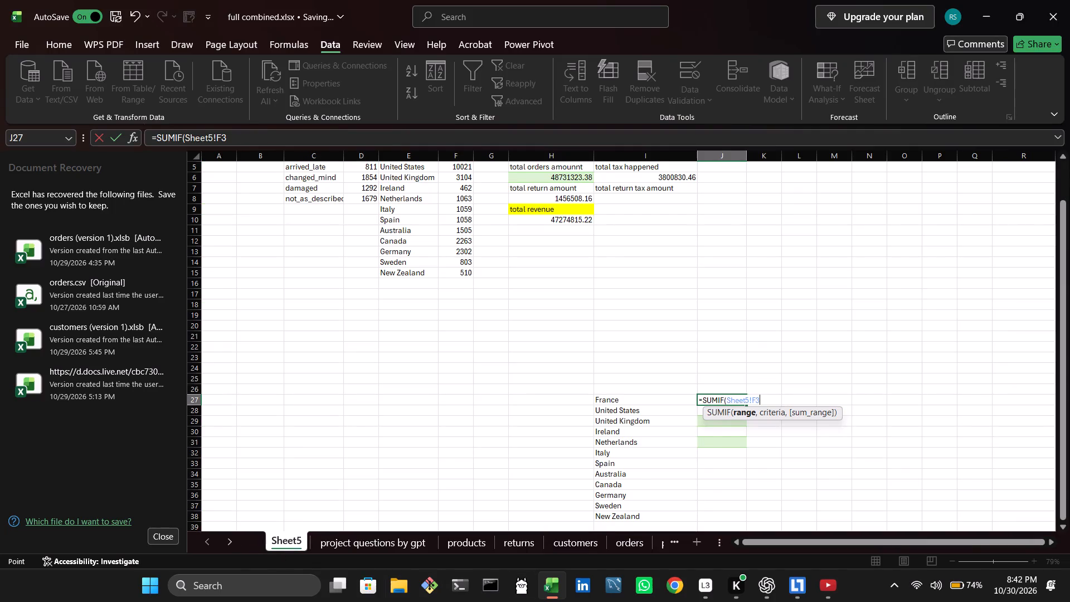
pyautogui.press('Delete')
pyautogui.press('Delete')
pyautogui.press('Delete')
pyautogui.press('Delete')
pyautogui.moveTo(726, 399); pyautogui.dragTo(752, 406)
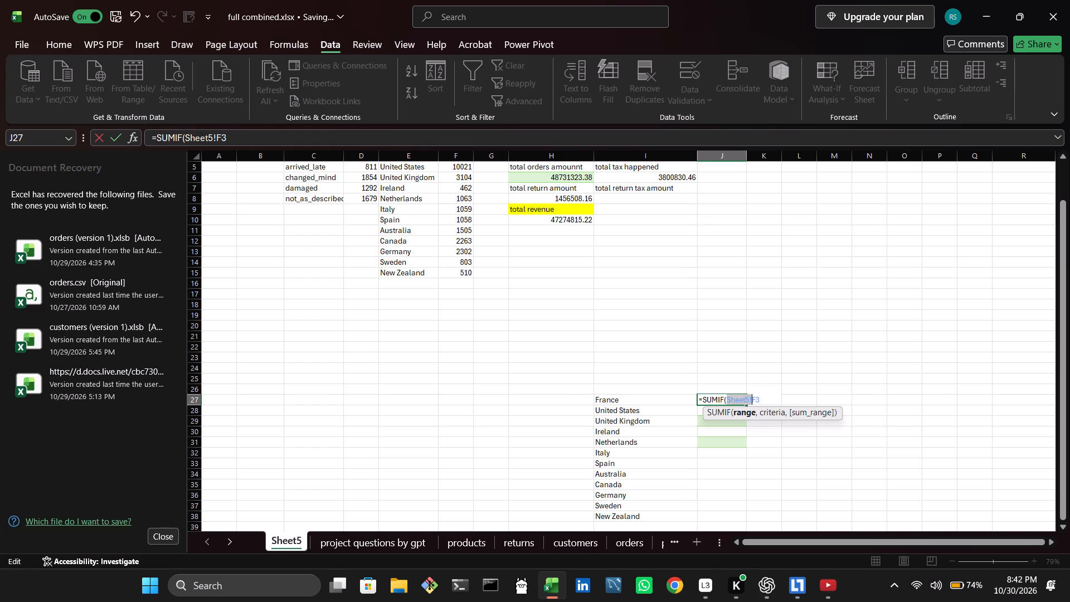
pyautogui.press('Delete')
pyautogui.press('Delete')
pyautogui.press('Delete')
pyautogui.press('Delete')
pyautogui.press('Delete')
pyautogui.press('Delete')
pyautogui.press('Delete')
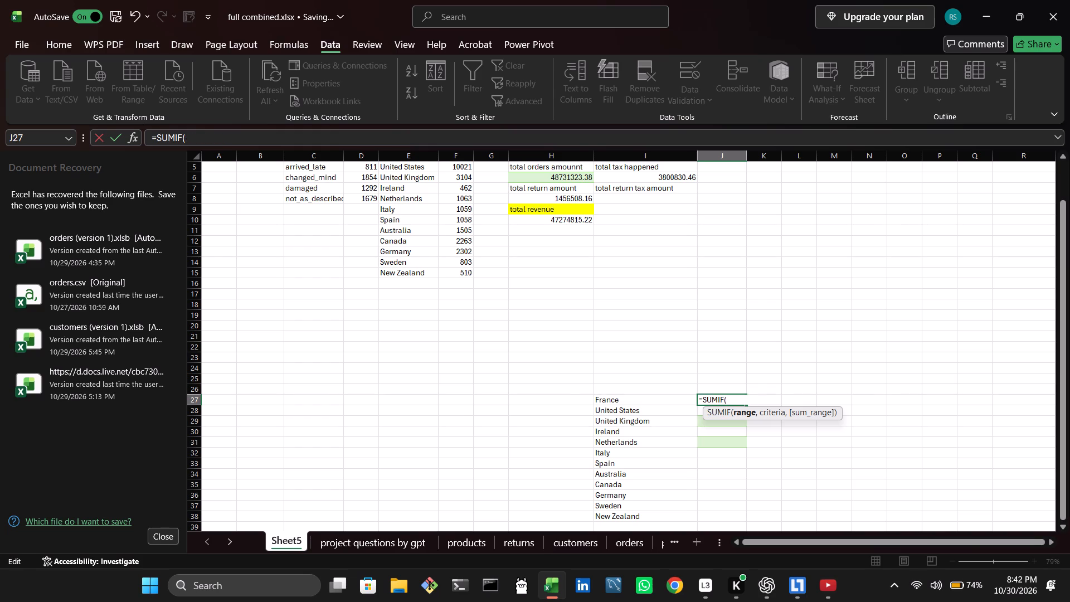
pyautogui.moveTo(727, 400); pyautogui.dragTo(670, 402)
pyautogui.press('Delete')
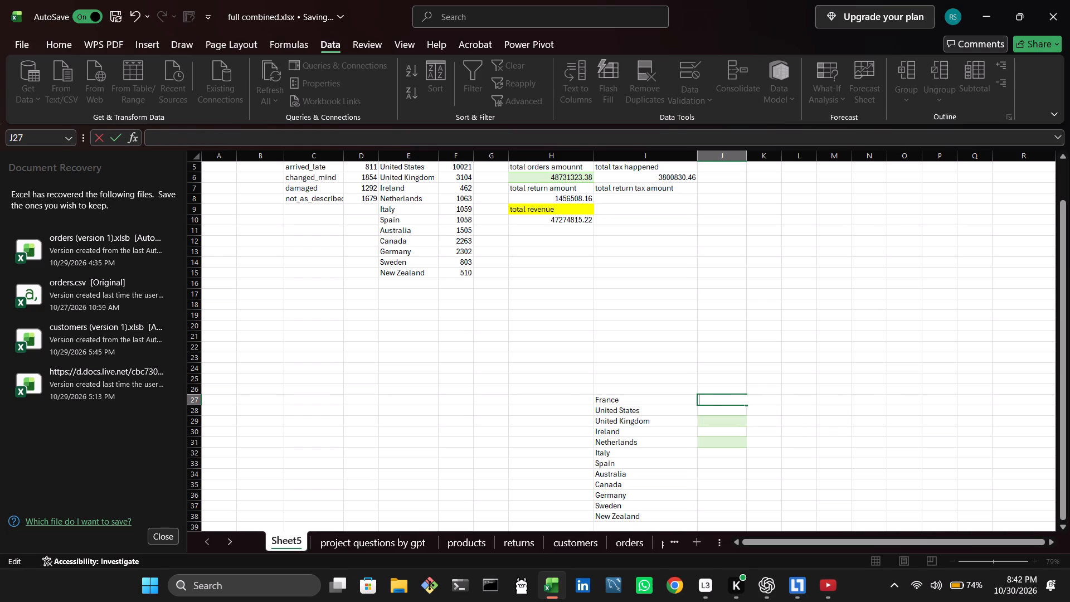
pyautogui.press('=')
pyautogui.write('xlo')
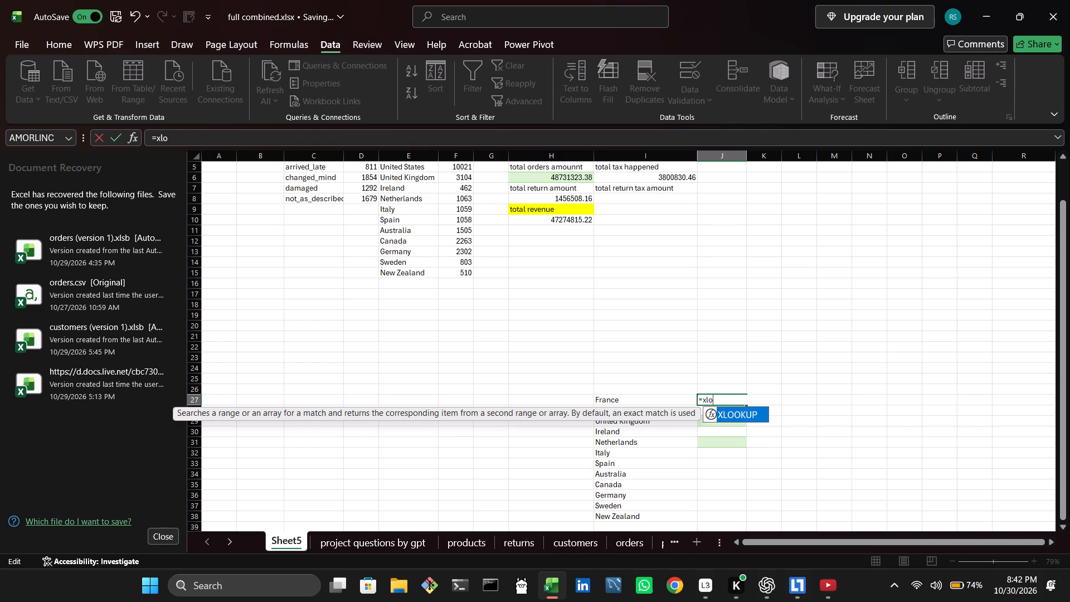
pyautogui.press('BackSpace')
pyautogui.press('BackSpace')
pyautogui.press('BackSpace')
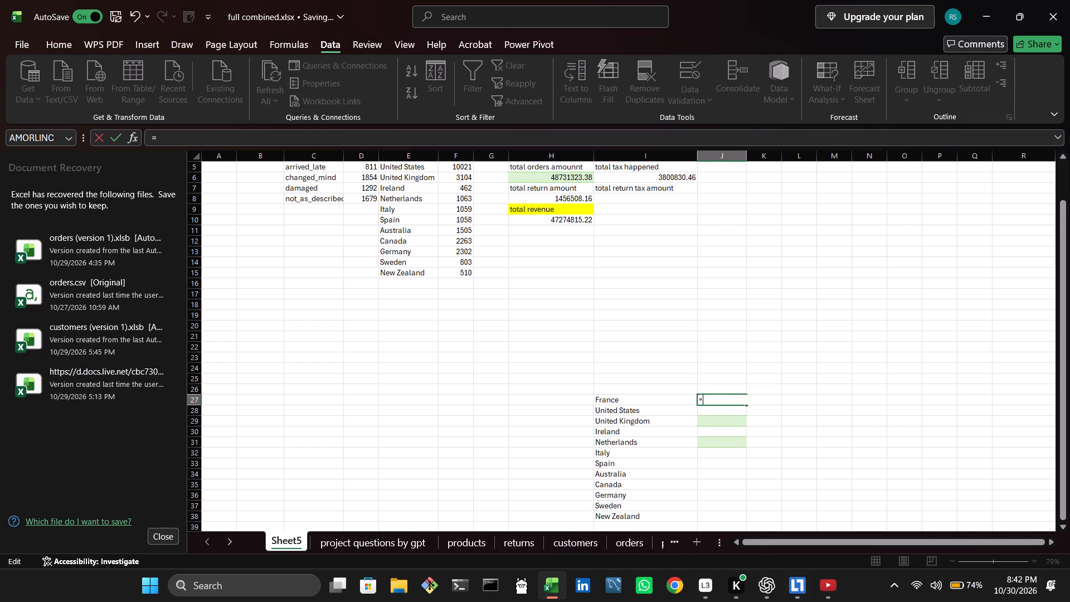
# Start a SUMIF formula in cell J27, beside France, on Sheet5.
pyautogui.write('su')
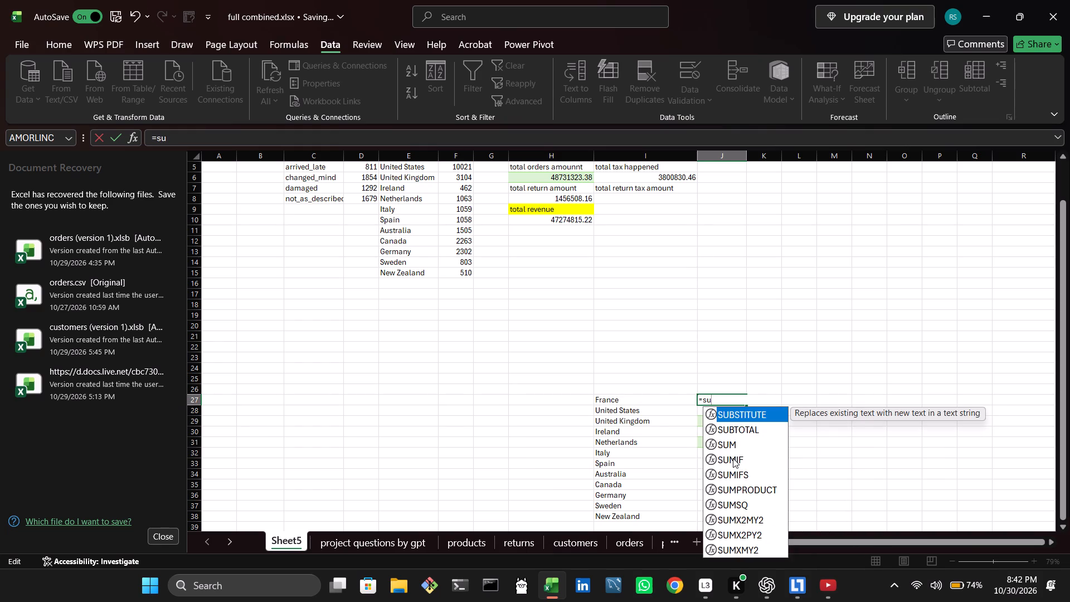
pyautogui.doubleClick(733, 458)
pyautogui.press(',')
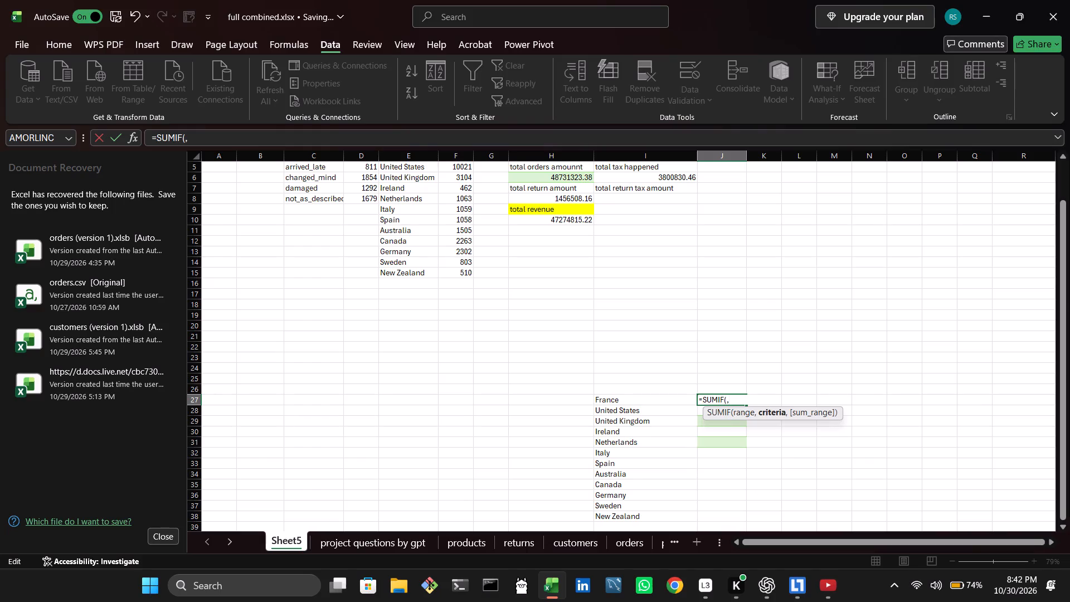
pyautogui.press('BackSpace')
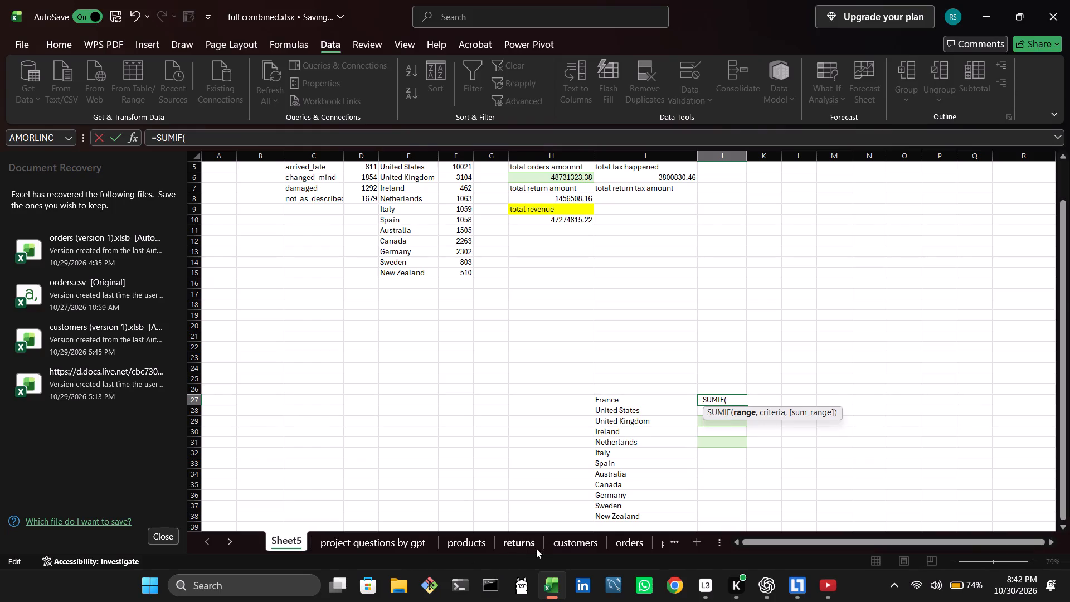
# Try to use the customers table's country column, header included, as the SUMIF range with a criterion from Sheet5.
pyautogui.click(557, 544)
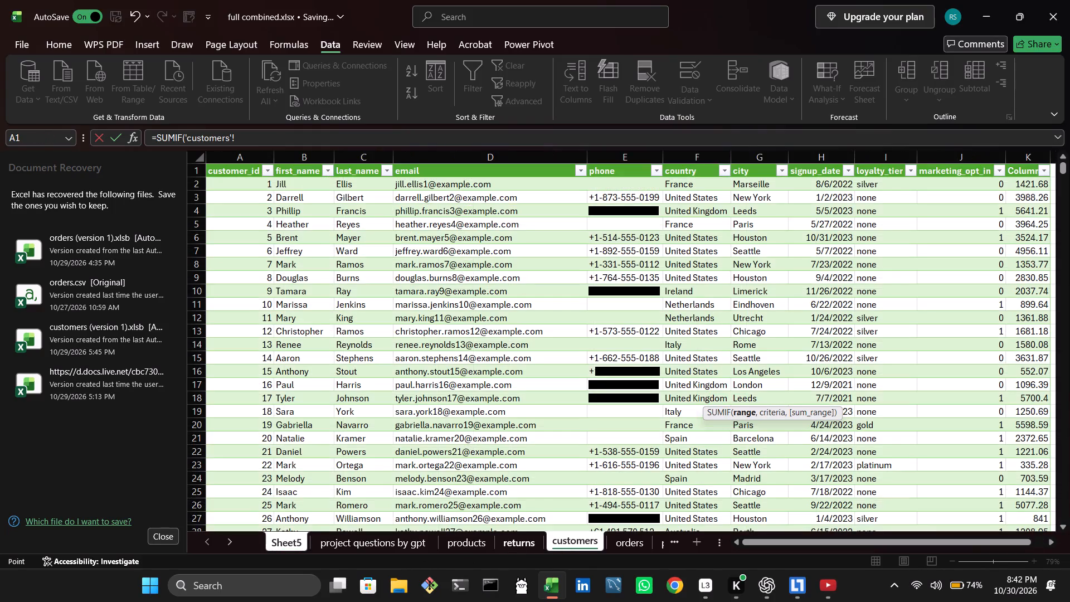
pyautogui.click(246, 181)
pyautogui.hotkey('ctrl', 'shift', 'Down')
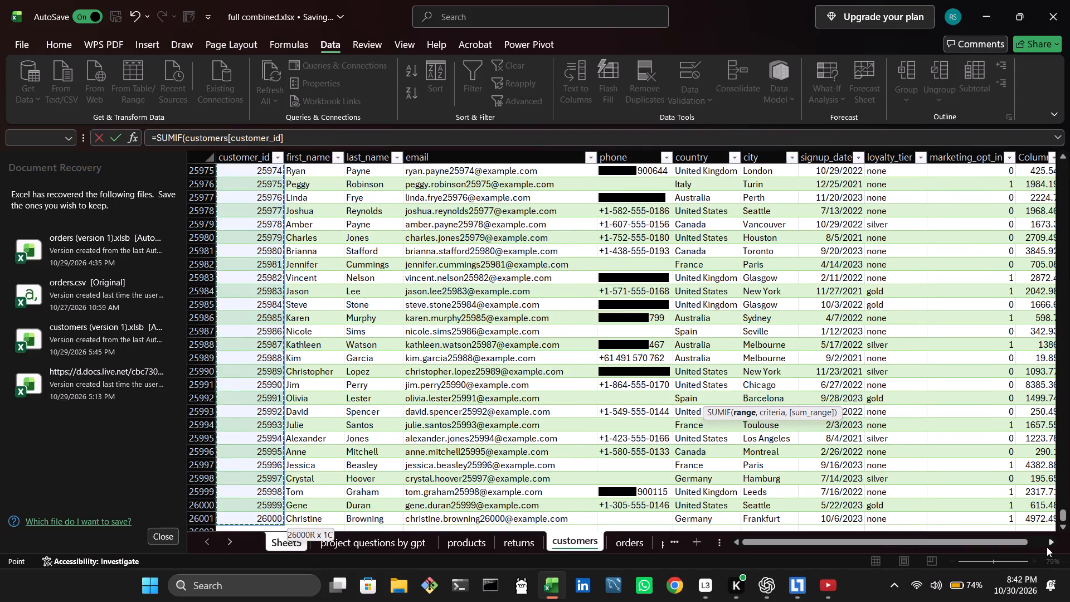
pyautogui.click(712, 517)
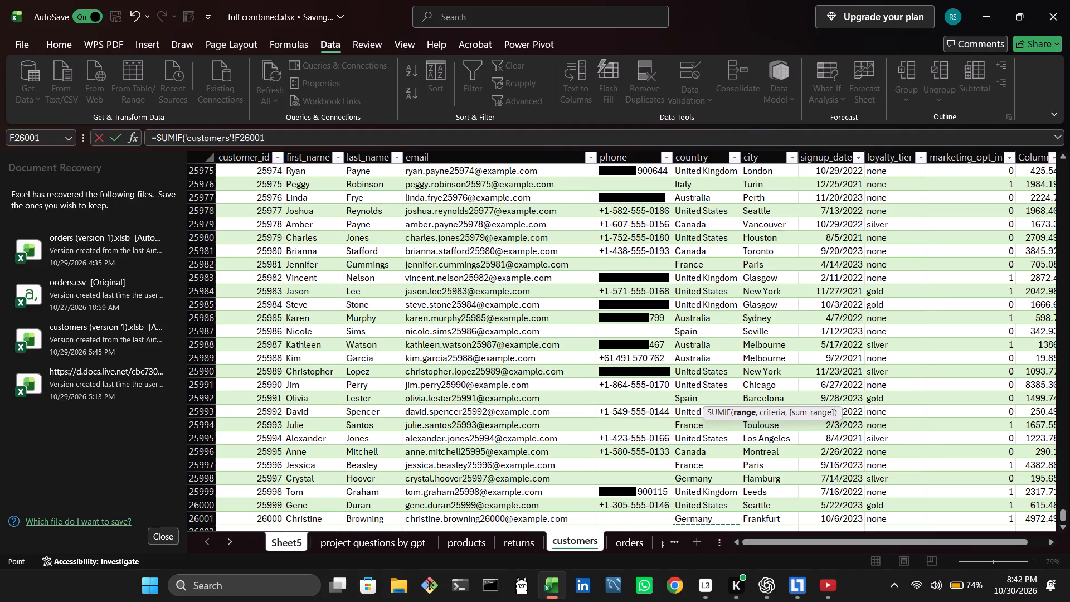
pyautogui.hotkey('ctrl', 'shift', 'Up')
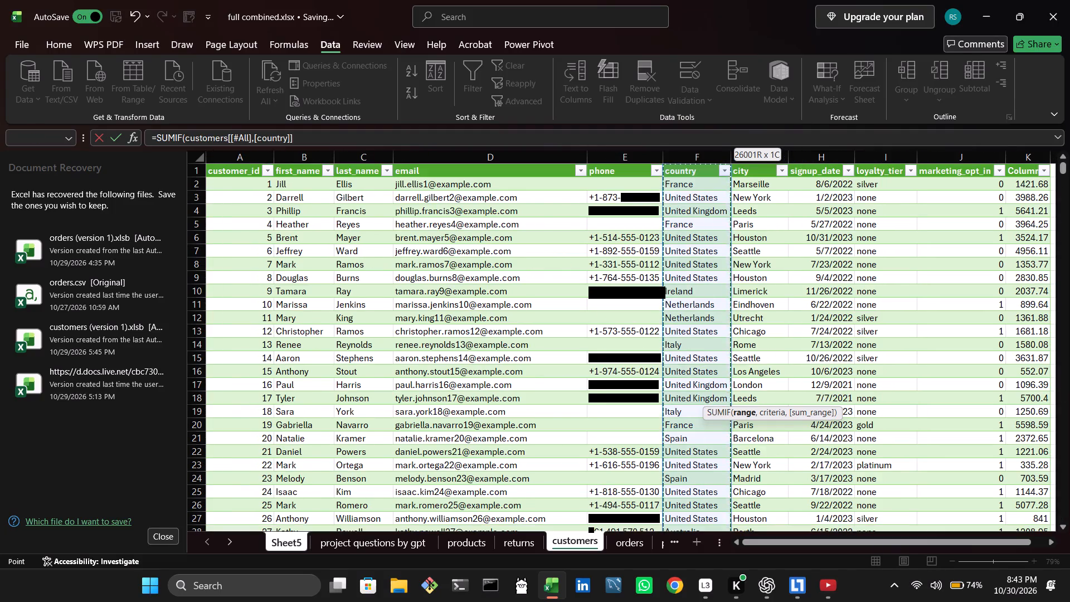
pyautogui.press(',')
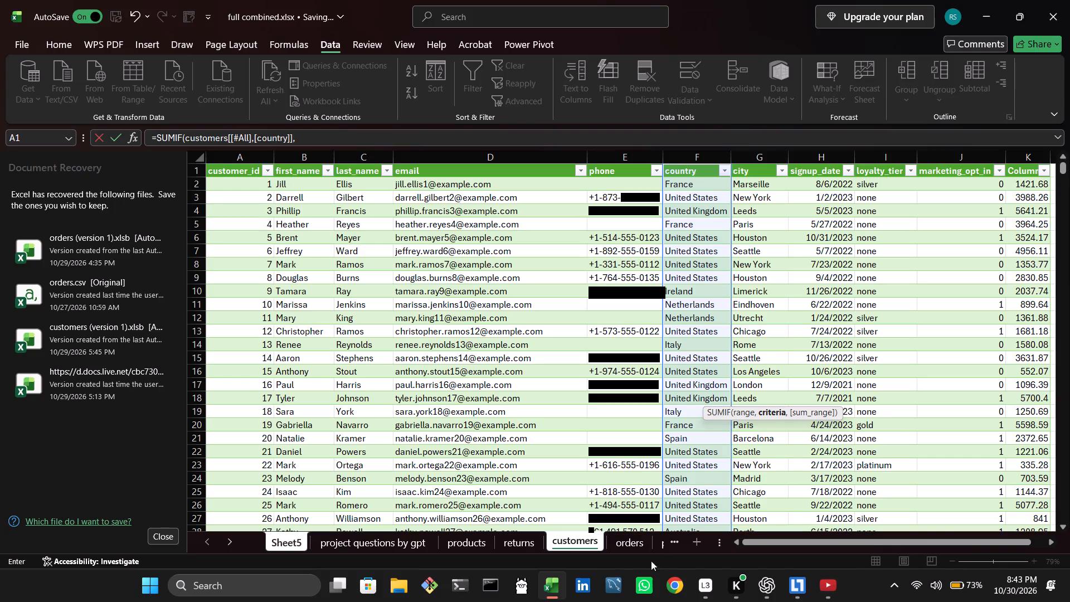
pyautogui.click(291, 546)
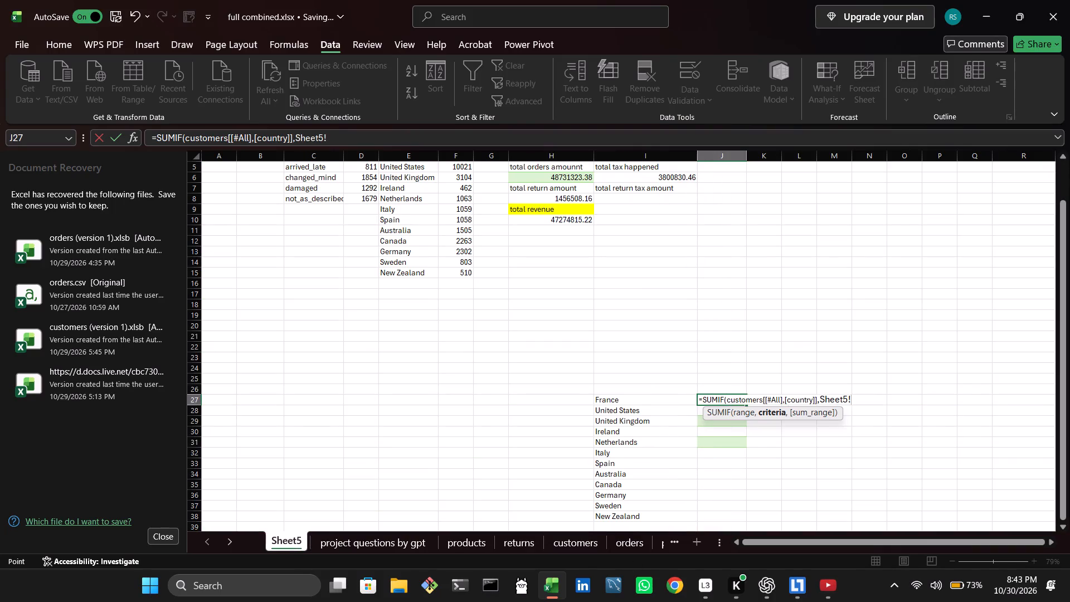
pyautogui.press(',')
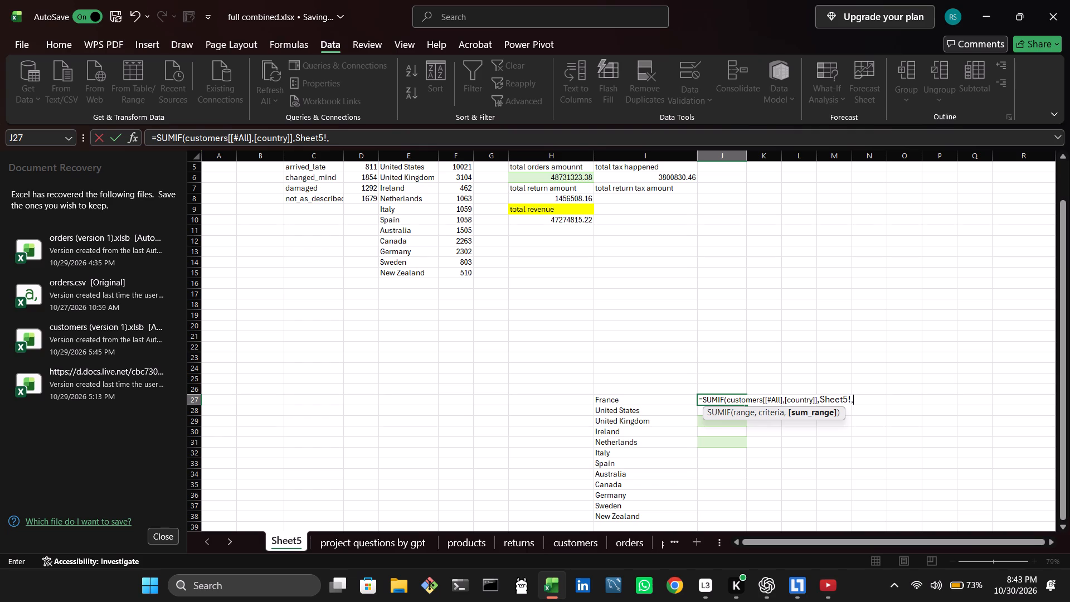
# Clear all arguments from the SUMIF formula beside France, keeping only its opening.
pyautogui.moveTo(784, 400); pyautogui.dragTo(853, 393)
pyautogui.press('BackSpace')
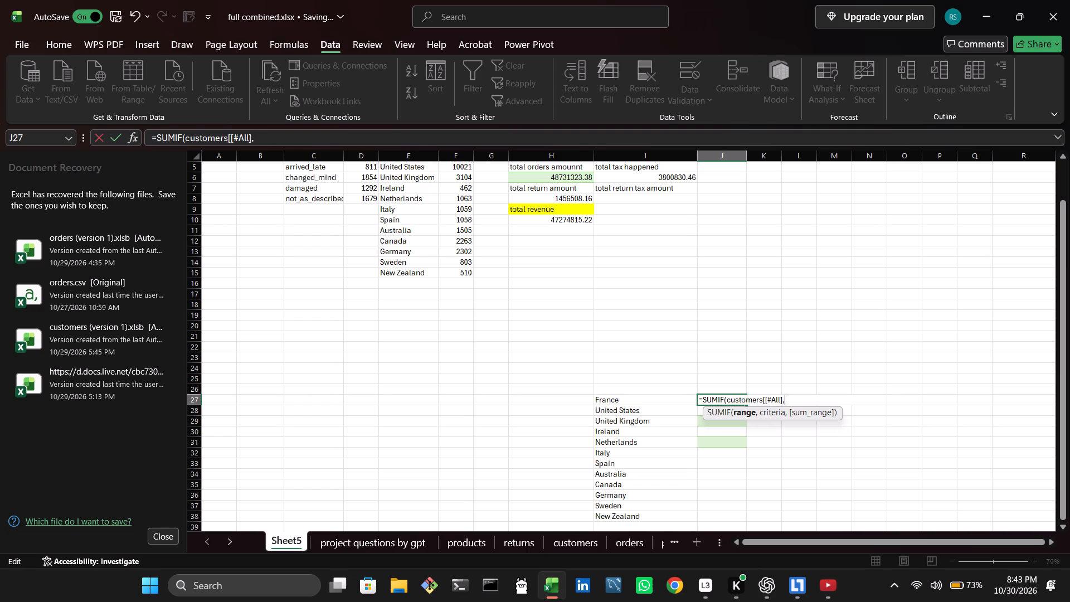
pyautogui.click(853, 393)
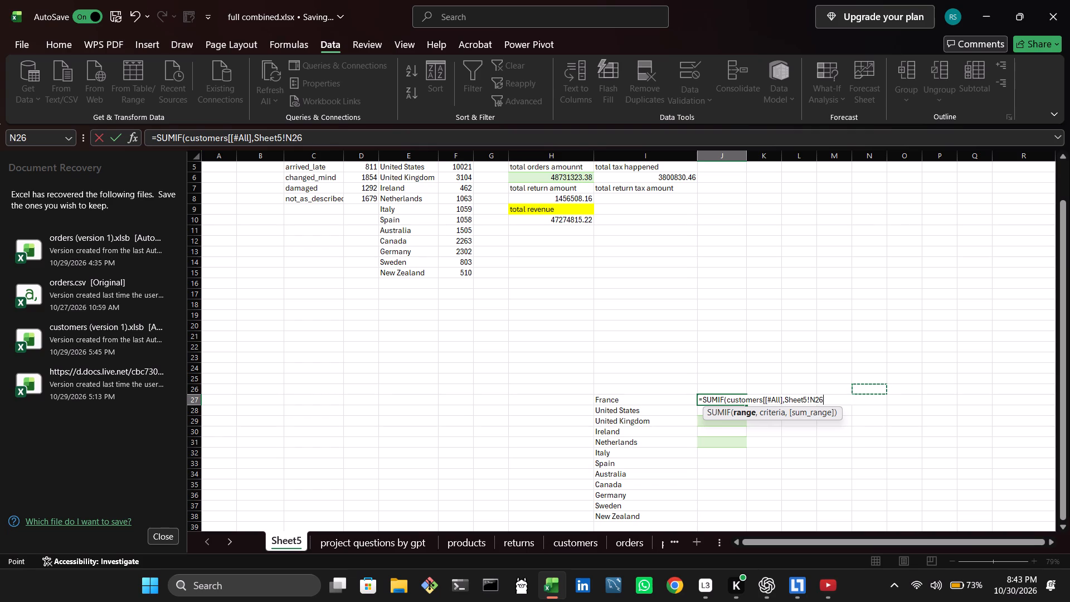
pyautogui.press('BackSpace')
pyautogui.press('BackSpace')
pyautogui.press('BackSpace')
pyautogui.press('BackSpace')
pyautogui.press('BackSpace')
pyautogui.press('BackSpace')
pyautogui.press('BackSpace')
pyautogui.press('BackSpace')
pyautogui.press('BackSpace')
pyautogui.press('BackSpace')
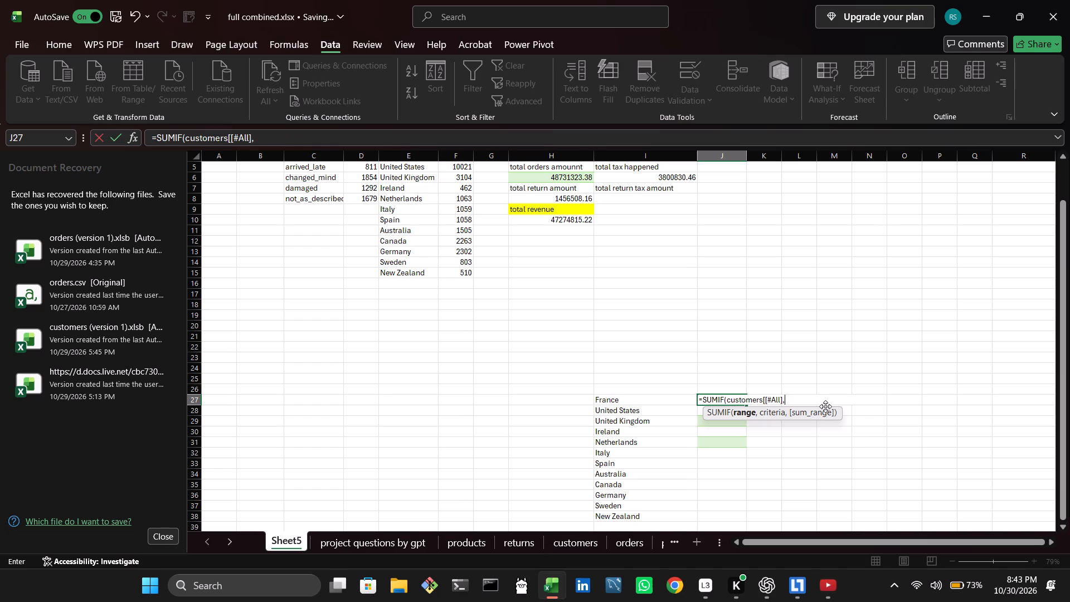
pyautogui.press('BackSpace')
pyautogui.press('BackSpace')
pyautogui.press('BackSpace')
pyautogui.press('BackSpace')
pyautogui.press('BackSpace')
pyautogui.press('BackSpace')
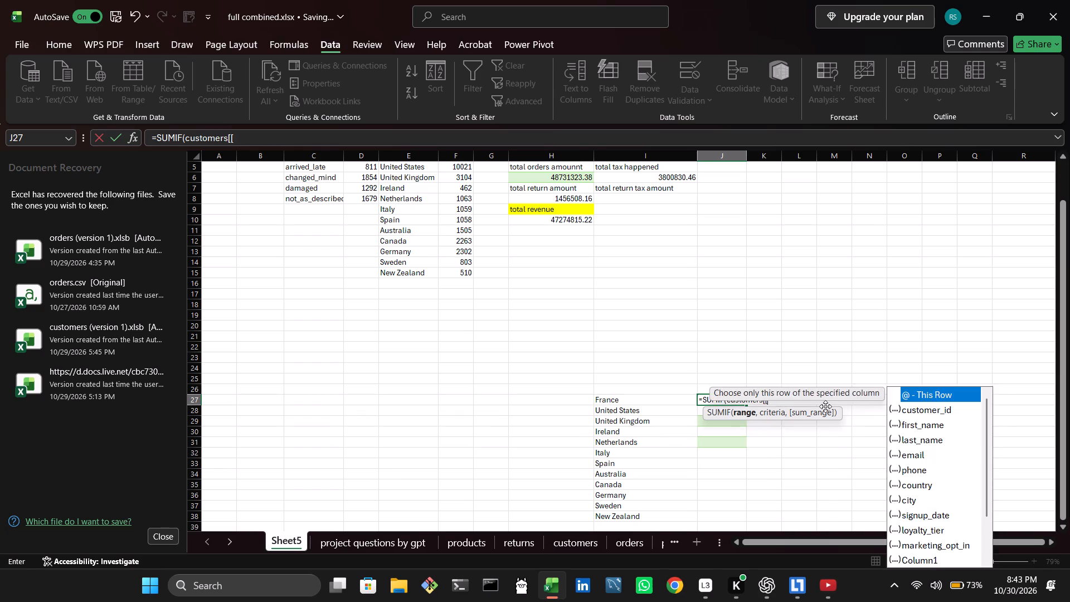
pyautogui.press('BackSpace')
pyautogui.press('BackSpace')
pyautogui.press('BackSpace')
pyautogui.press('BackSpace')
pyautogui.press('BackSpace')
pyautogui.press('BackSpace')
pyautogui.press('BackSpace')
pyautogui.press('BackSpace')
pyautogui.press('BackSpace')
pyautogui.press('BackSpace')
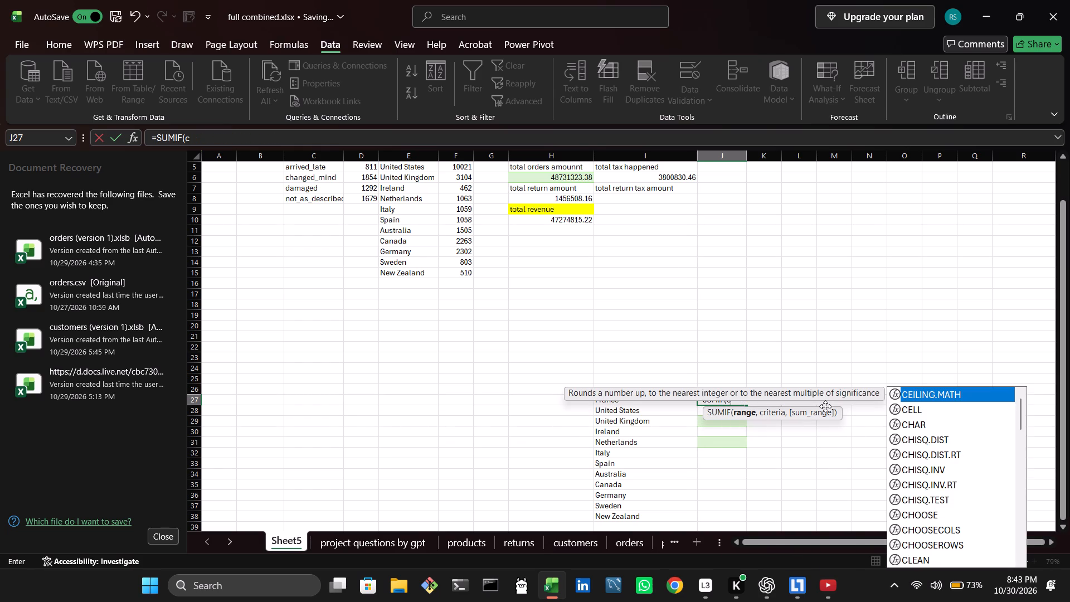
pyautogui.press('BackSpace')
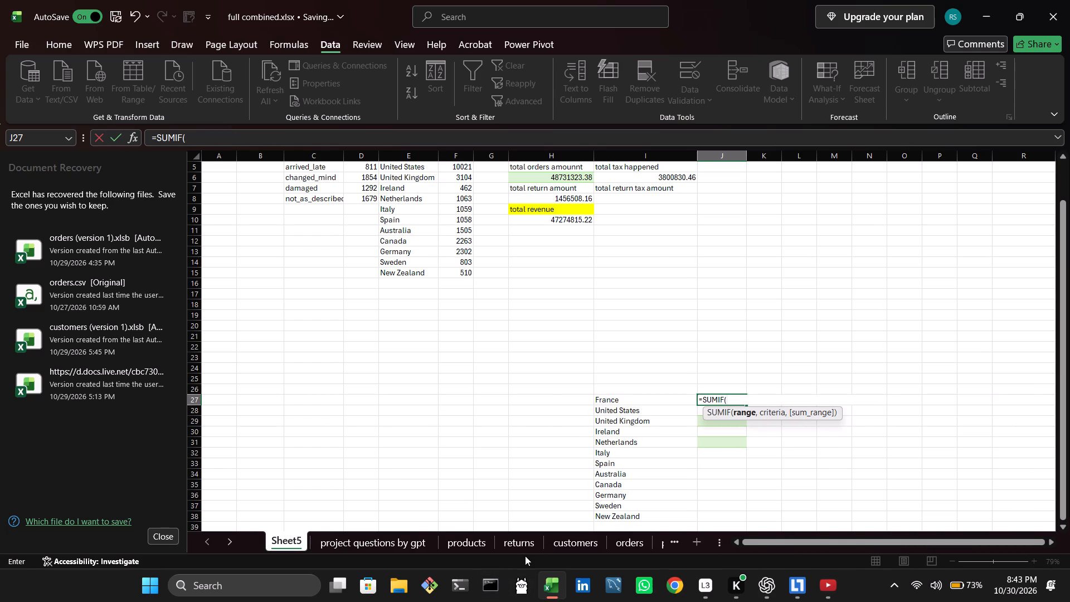
# Complete France's SUMIF with customers[country] as the range, Sheet5 cell I27 as the criterion and customers K25975:K26001 as the sum range.
pyautogui.click(560, 541)
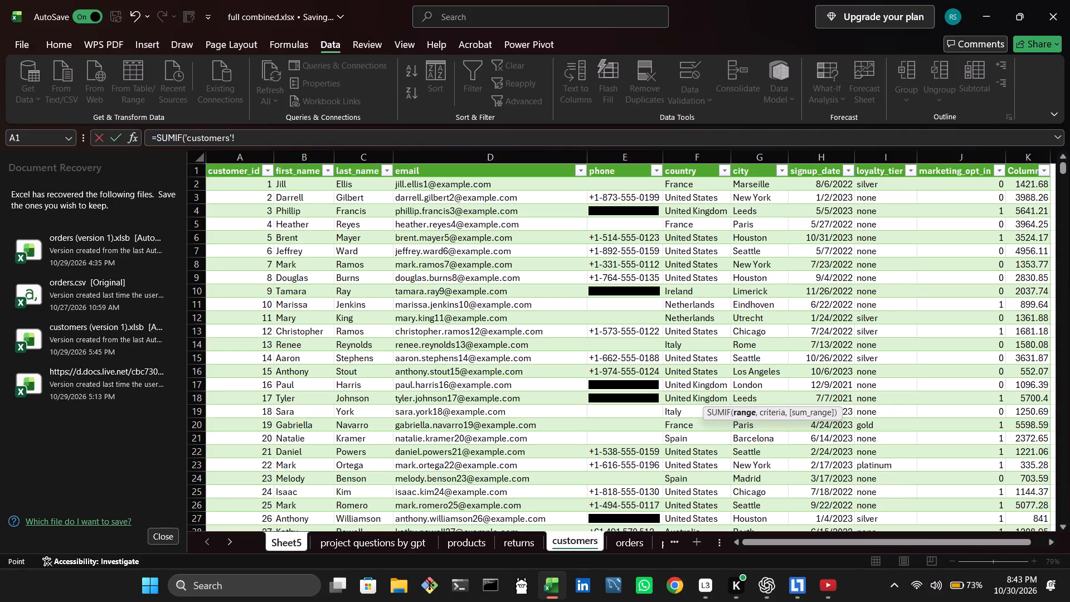
pyautogui.click(687, 183)
pyautogui.hotkey('ctrl', 'shift', 'Down')
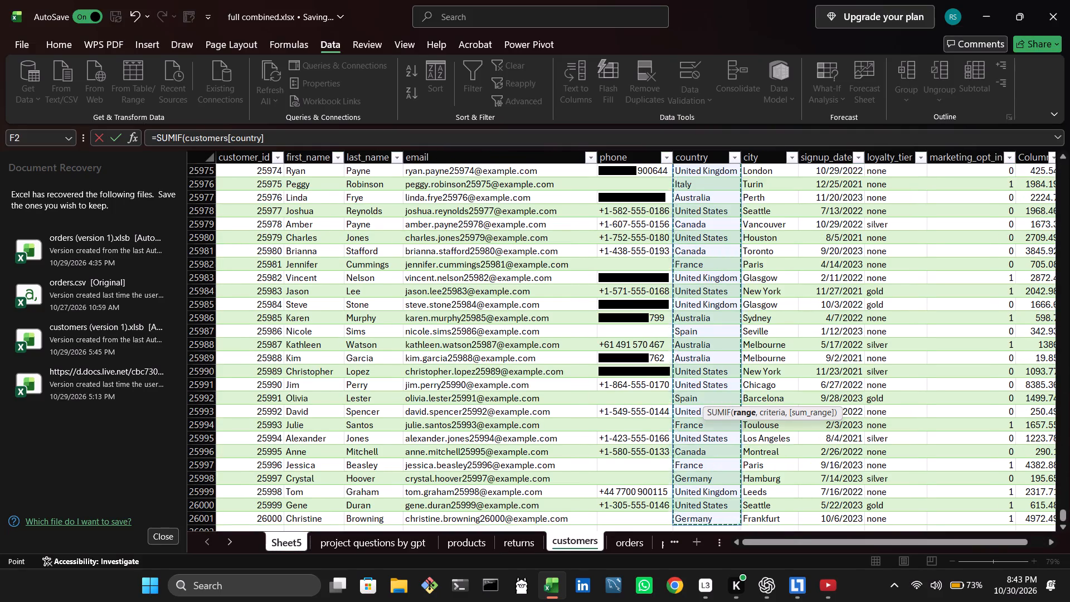
pyautogui.press(',')
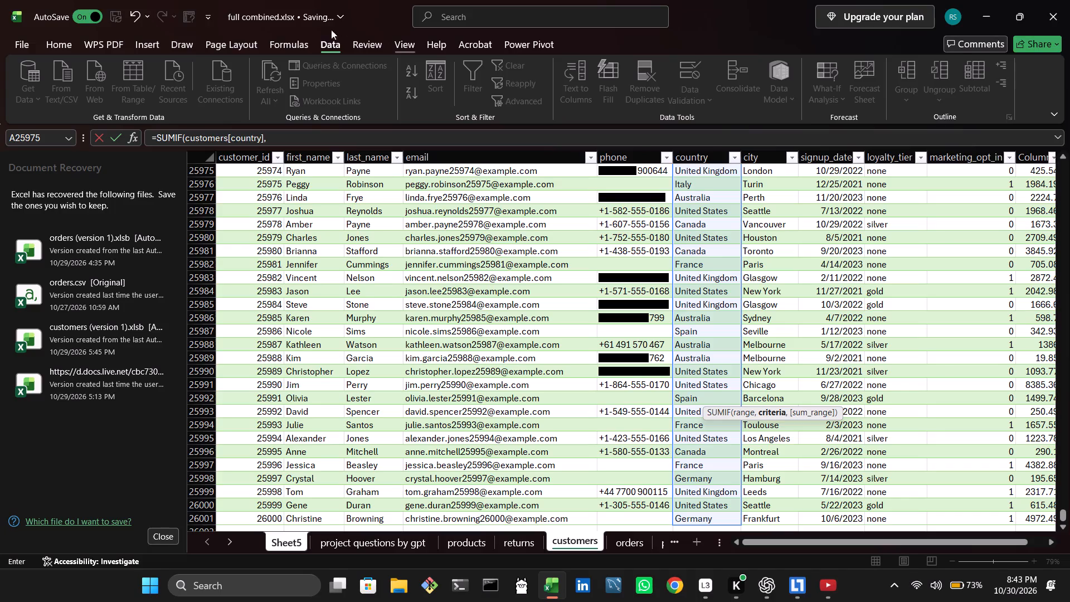
pyautogui.click(279, 540)
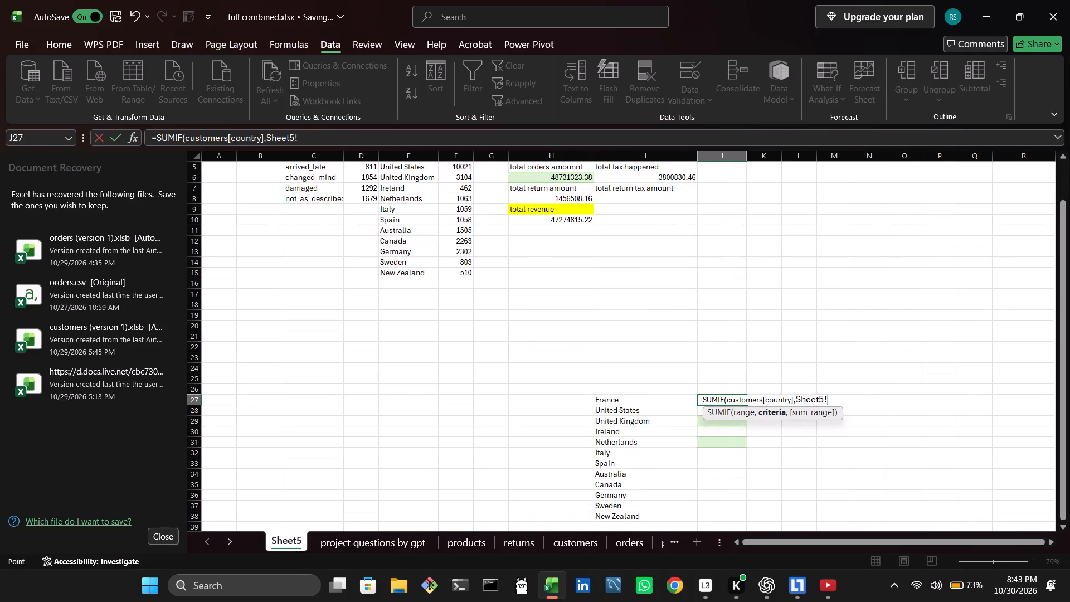
pyautogui.click(653, 404)
pyautogui.press(',')
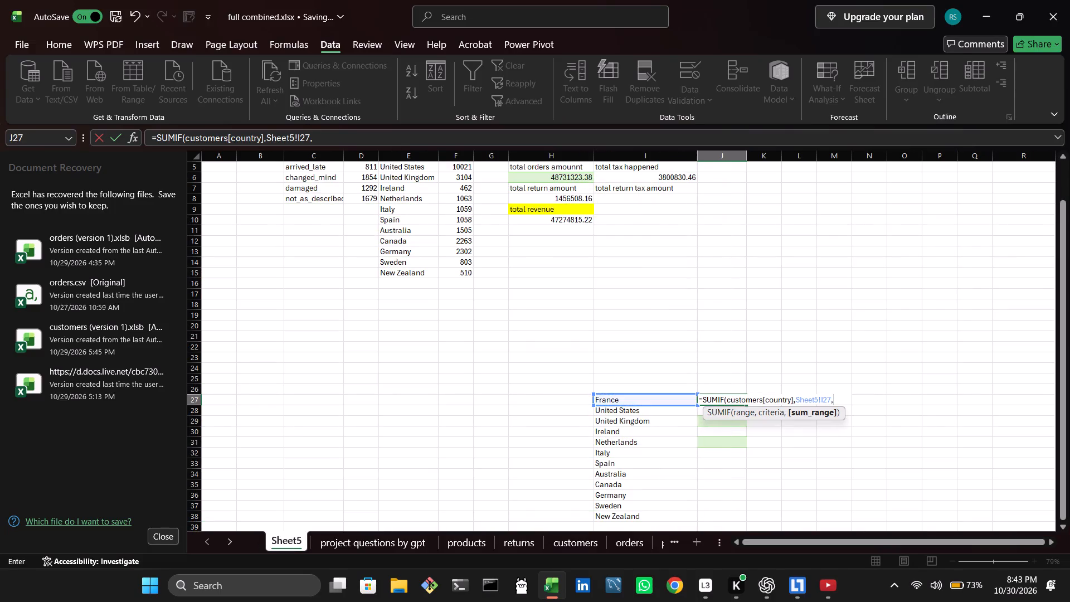
pyautogui.click(561, 547)
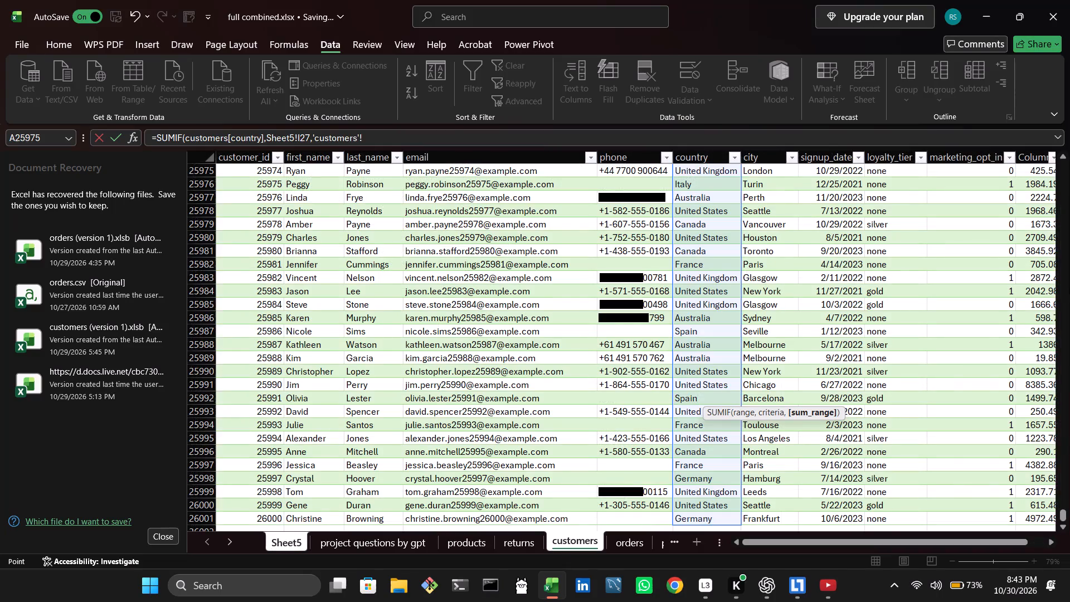
pyautogui.moveTo(974, 547); pyautogui.dragTo(1058, 548)
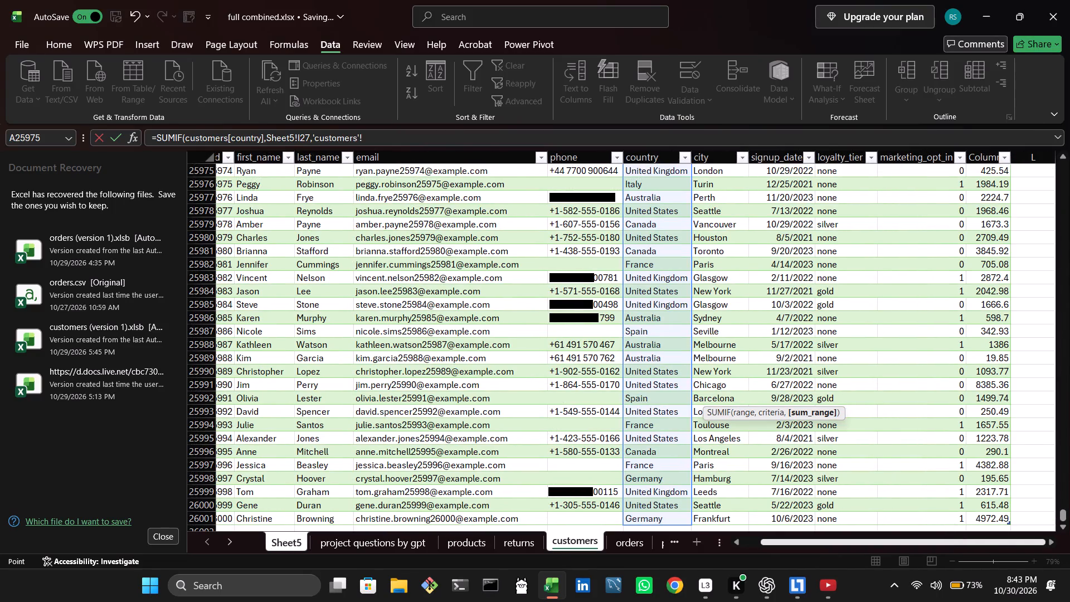
pyautogui.click(999, 169)
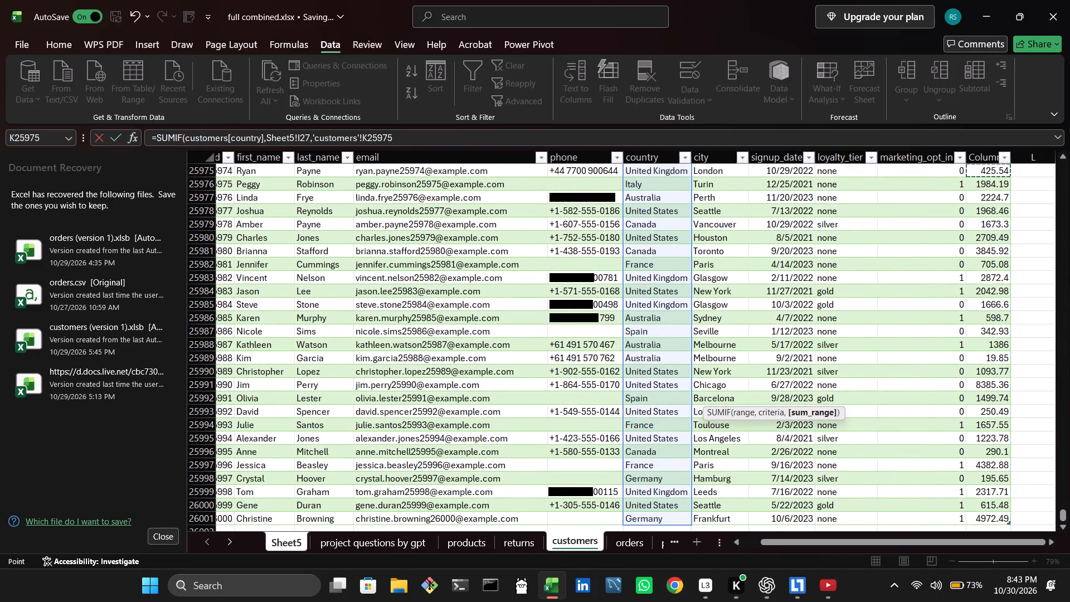
pyautogui.hotkey('ctrl', 'shift', 'Down')
pyautogui.press('Return')
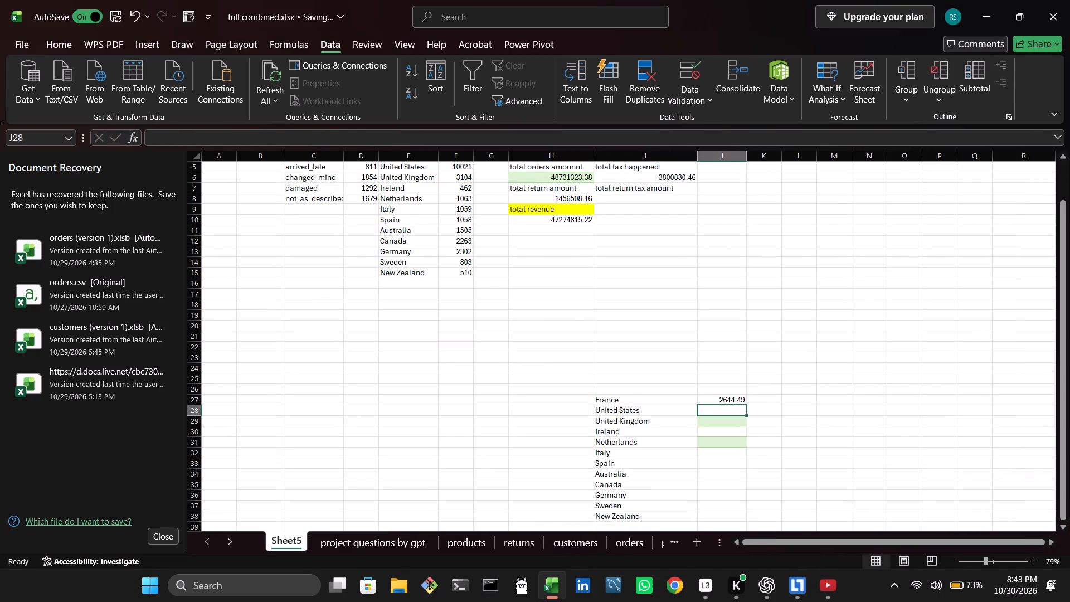
# Fill France's SUMIF formula down column J to the New Zealand row.
pyautogui.click(727, 402)
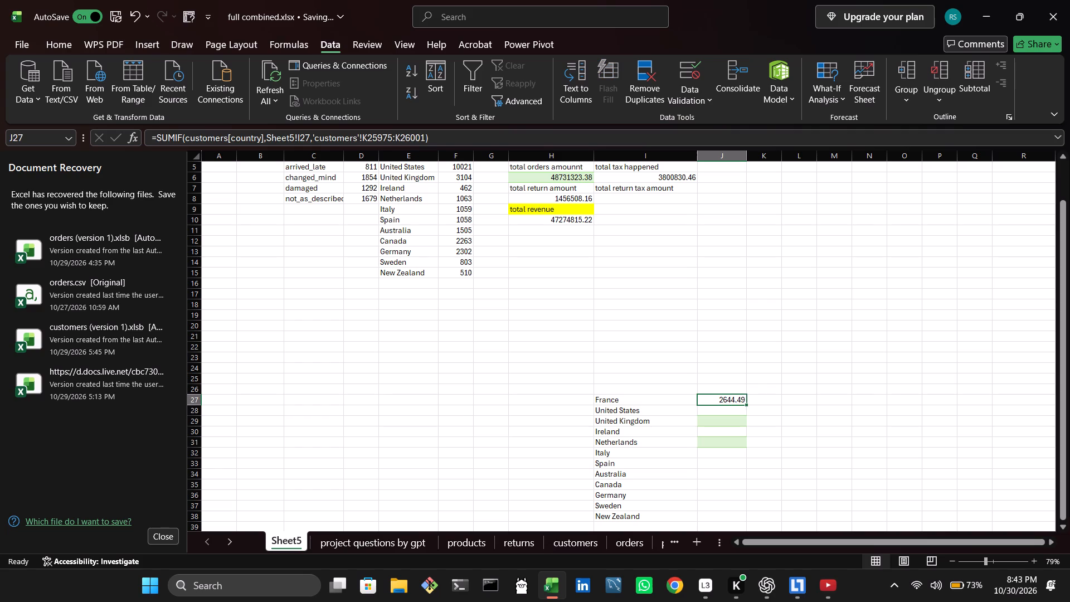
pyautogui.doubleClick(746, 404)
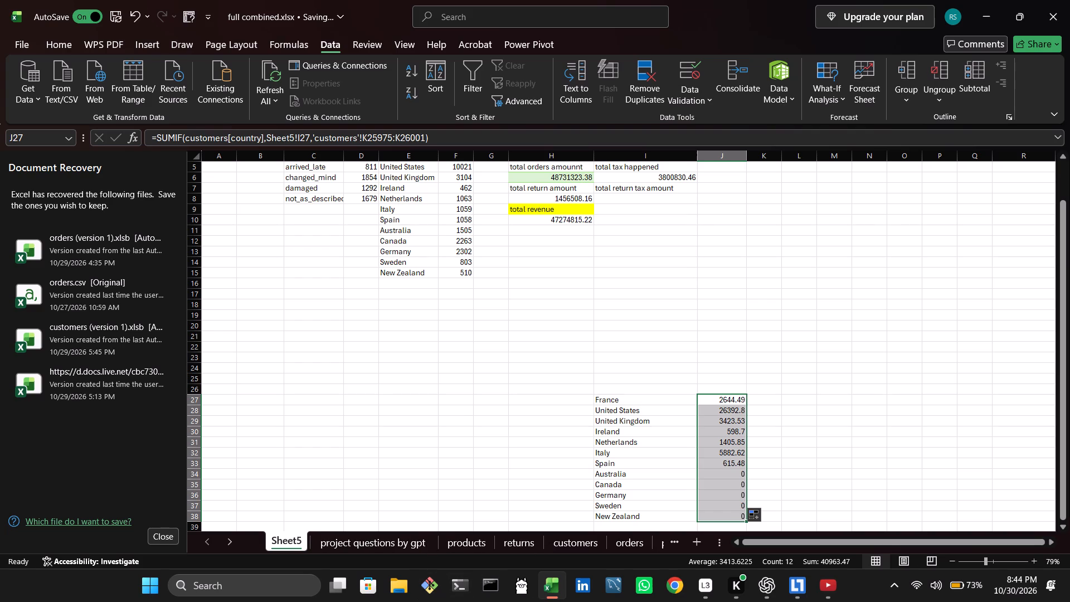
pyautogui.click(833, 395)
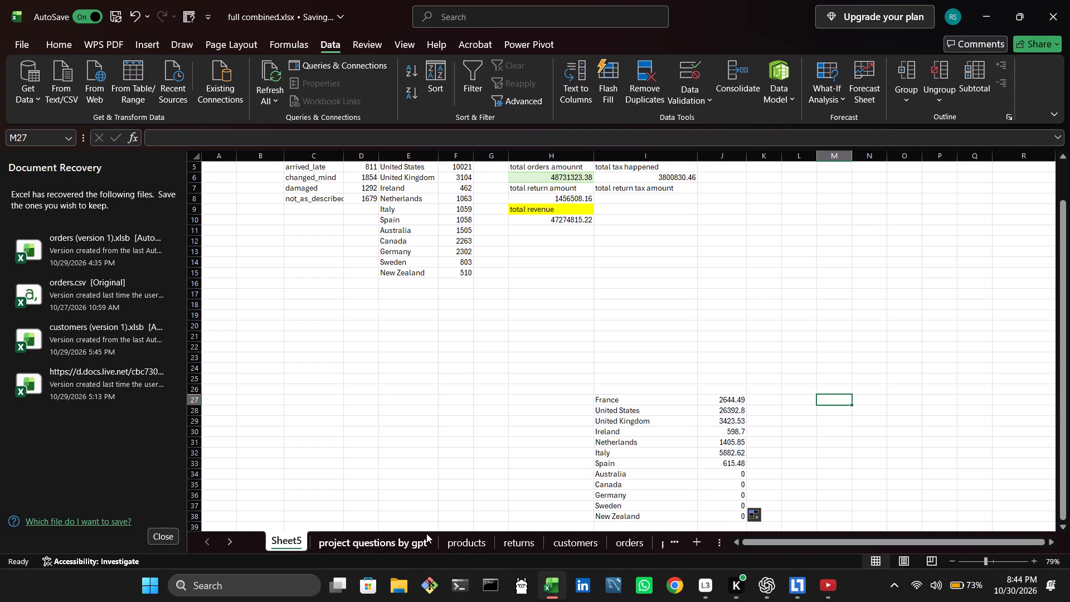
# Filter the customers table's country column to show only Australia.
pyautogui.click(578, 549)
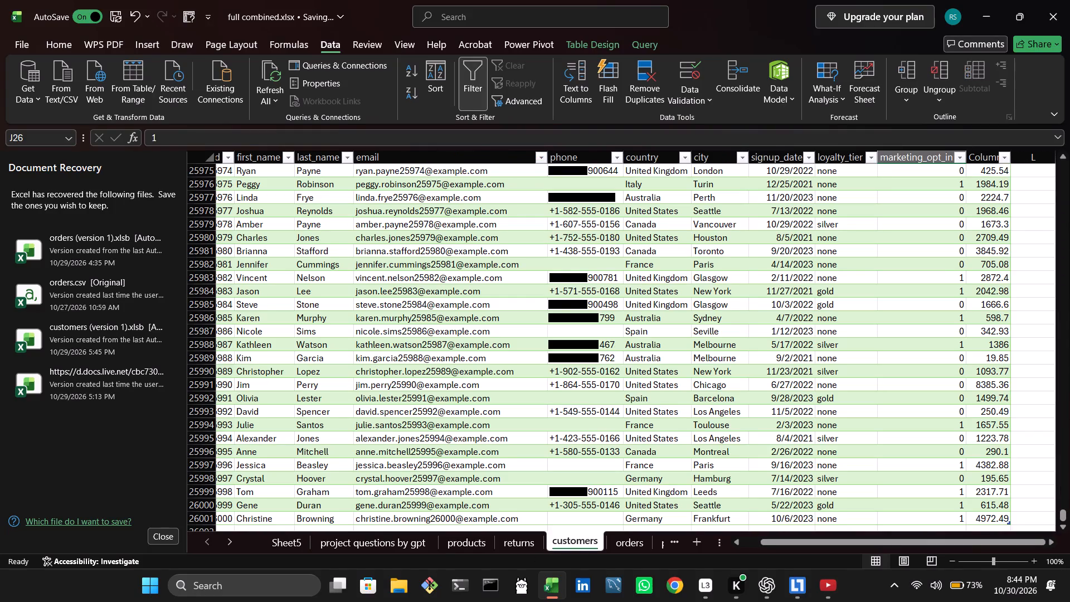
pyautogui.click(1004, 155)
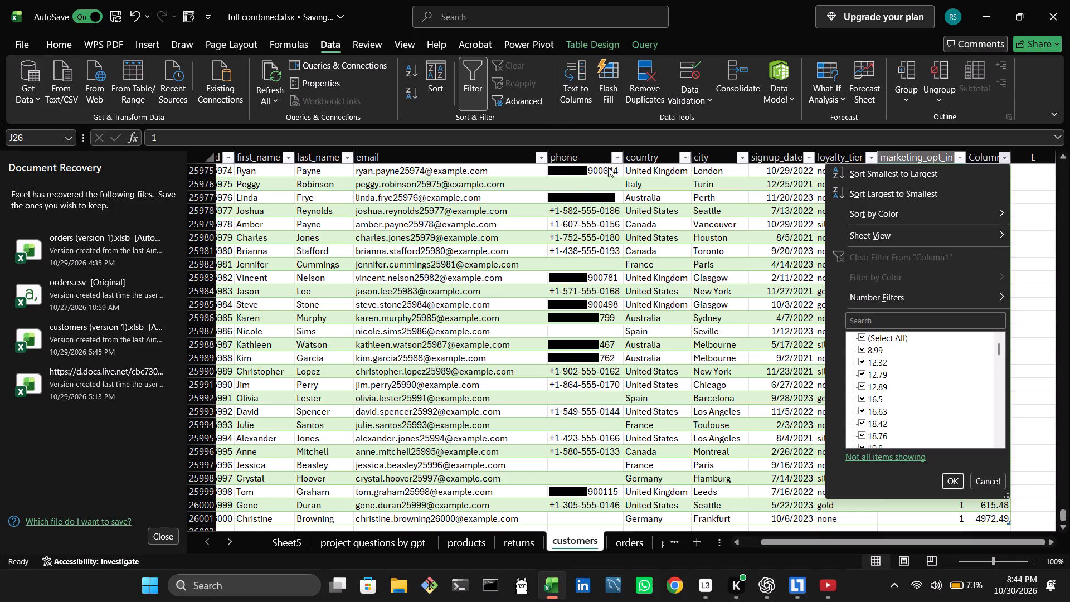
pyautogui.click(685, 154)
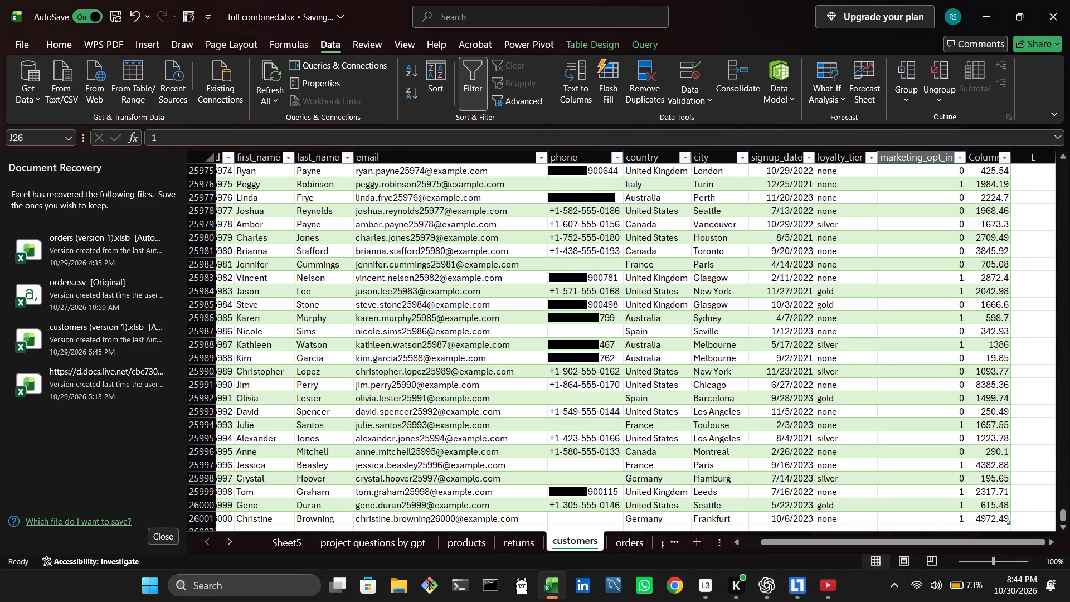
pyautogui.click(295, 543)
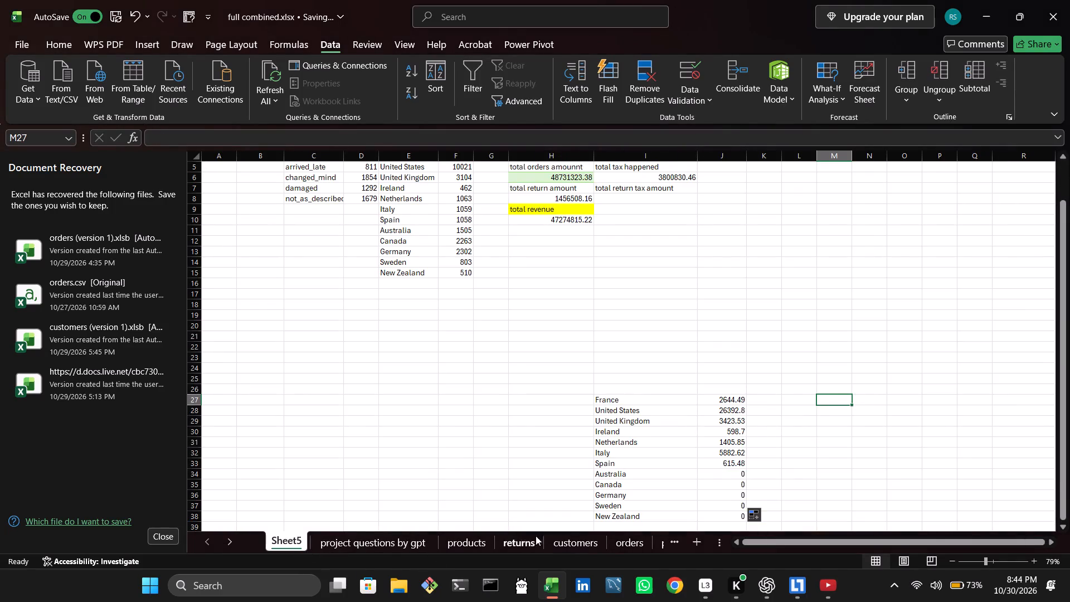
pyautogui.click(551, 542)
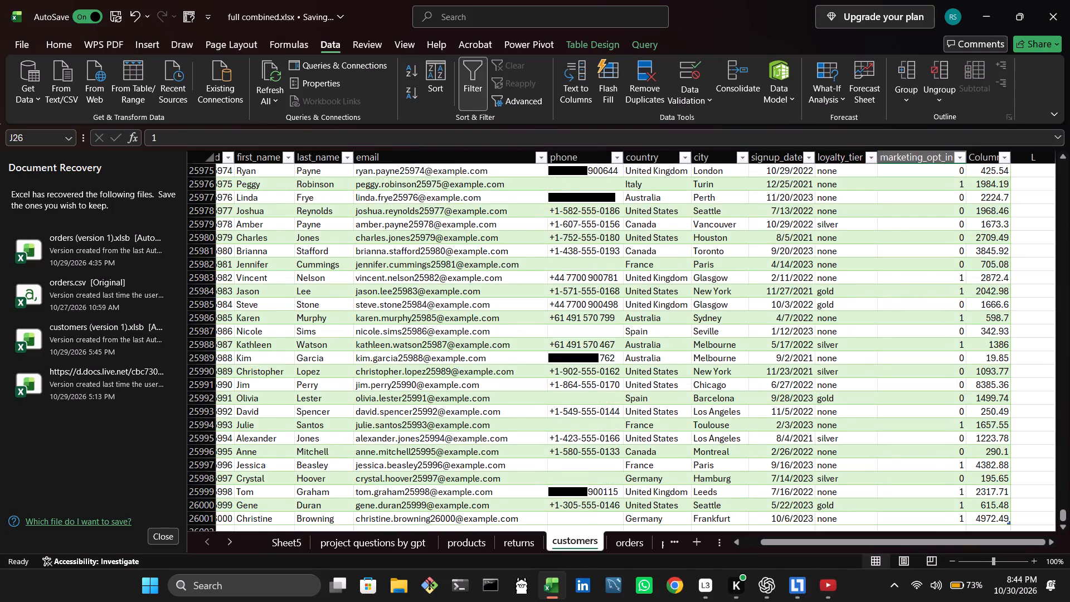
pyautogui.click(682, 161)
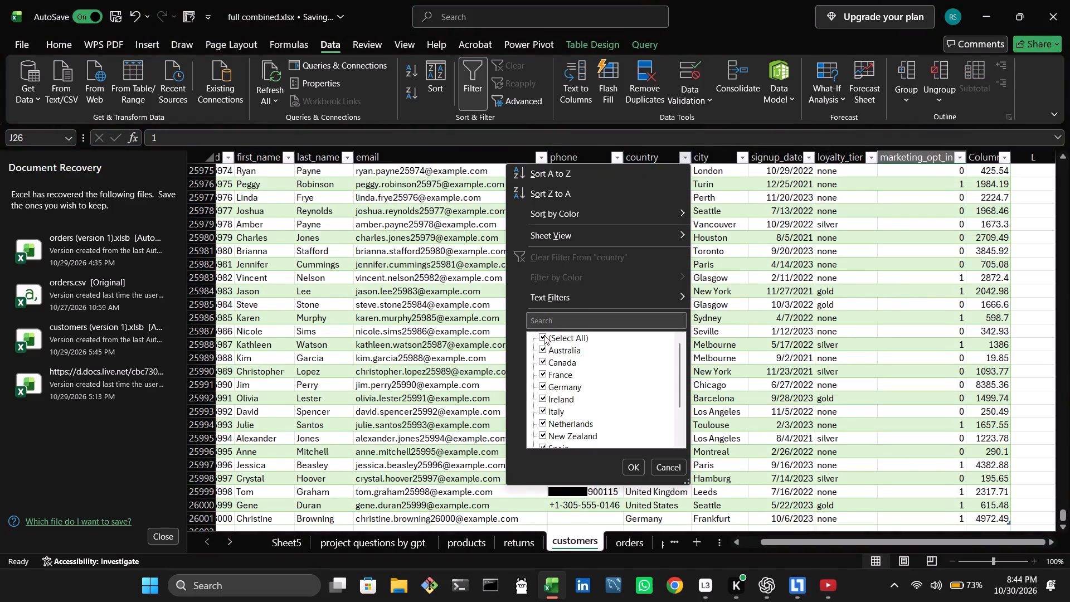
pyautogui.click(544, 335)
pyautogui.click(542, 347)
pyautogui.click(638, 467)
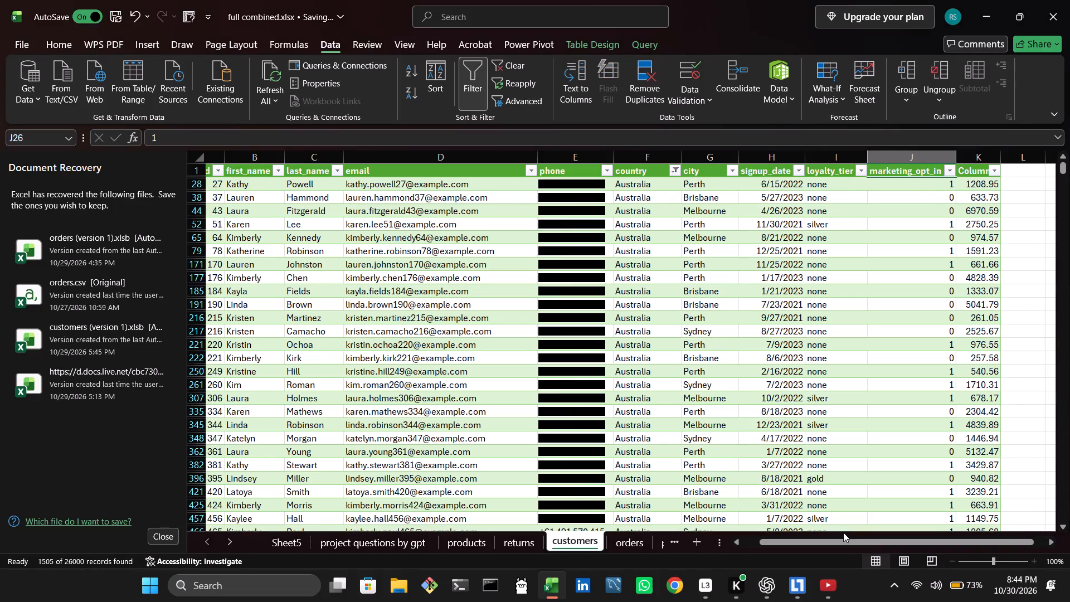
# Return to Sheet5 and fill Spain's SUMIF formula down again to the New Zealand row.
pyautogui.moveTo(271, 529); pyautogui.dragTo(275, 531)
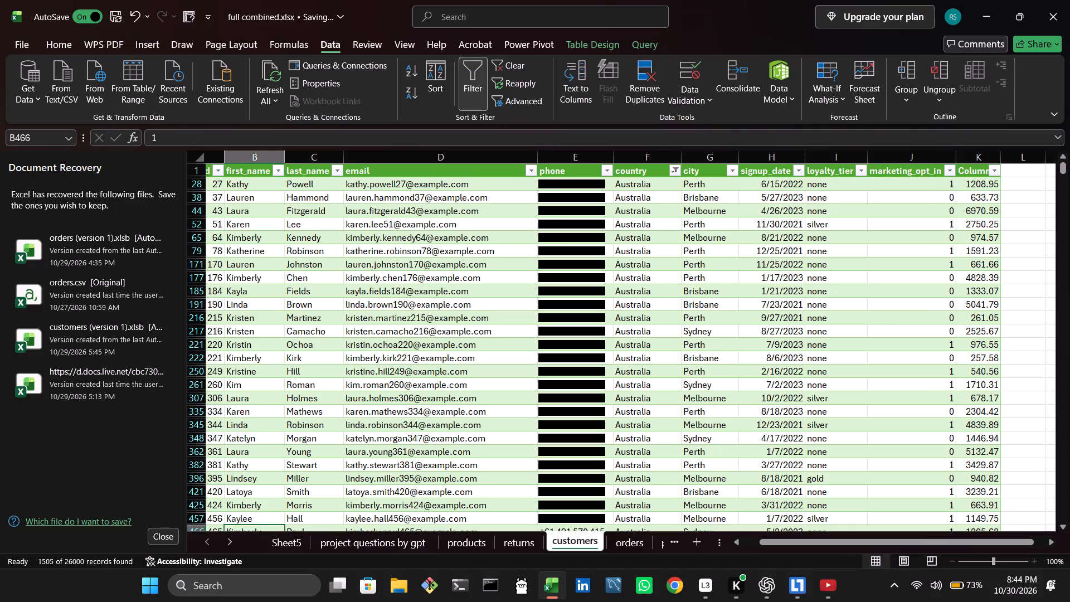
pyautogui.moveTo(275, 531); pyautogui.dragTo(298, 541)
pyautogui.click(298, 541)
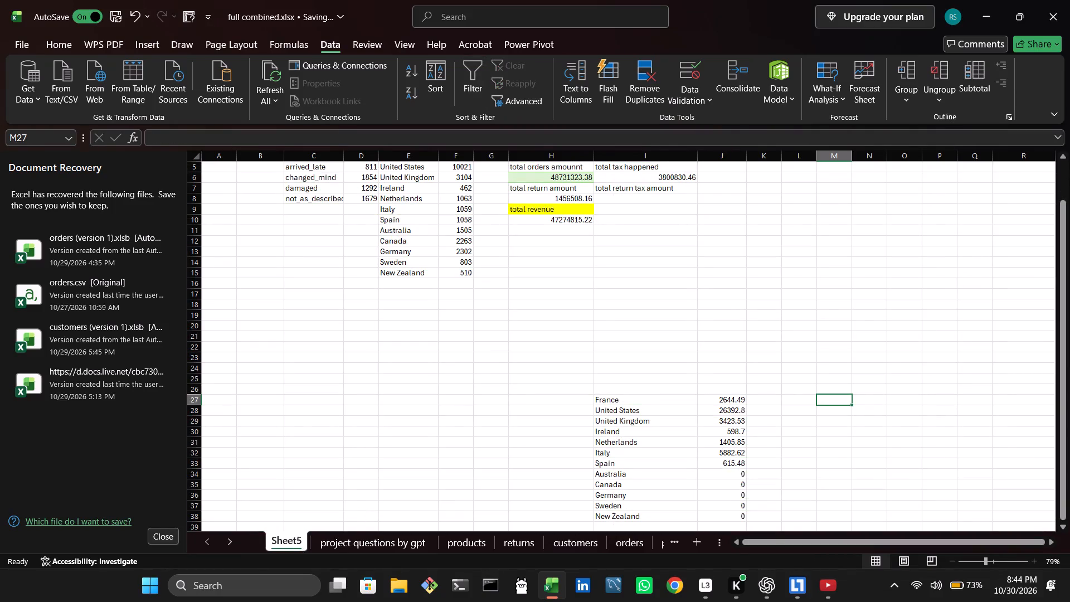
pyautogui.click(729, 467)
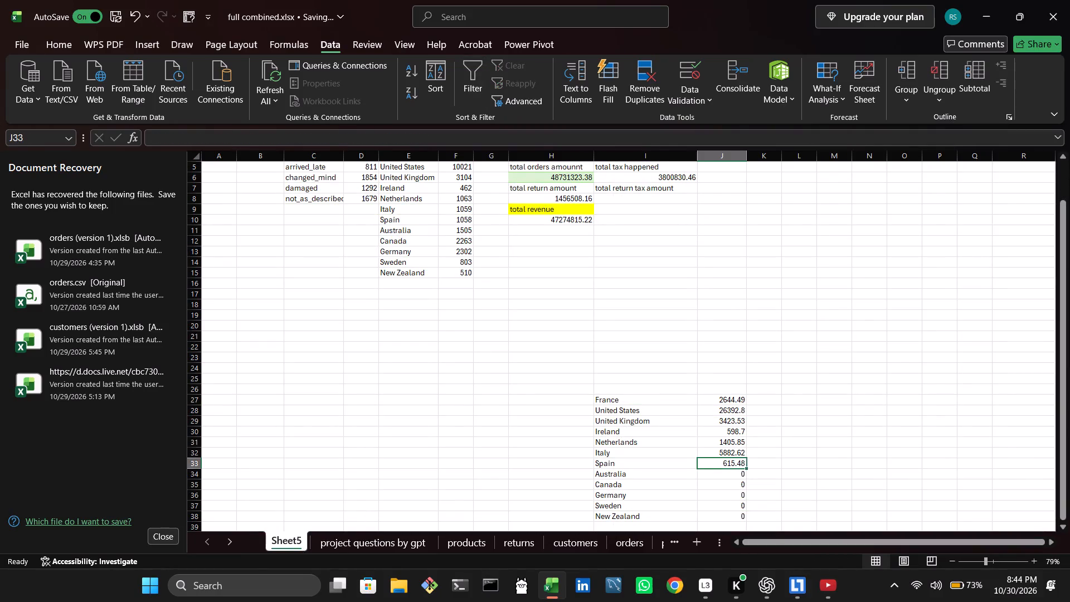
pyautogui.doubleClick(746, 467)
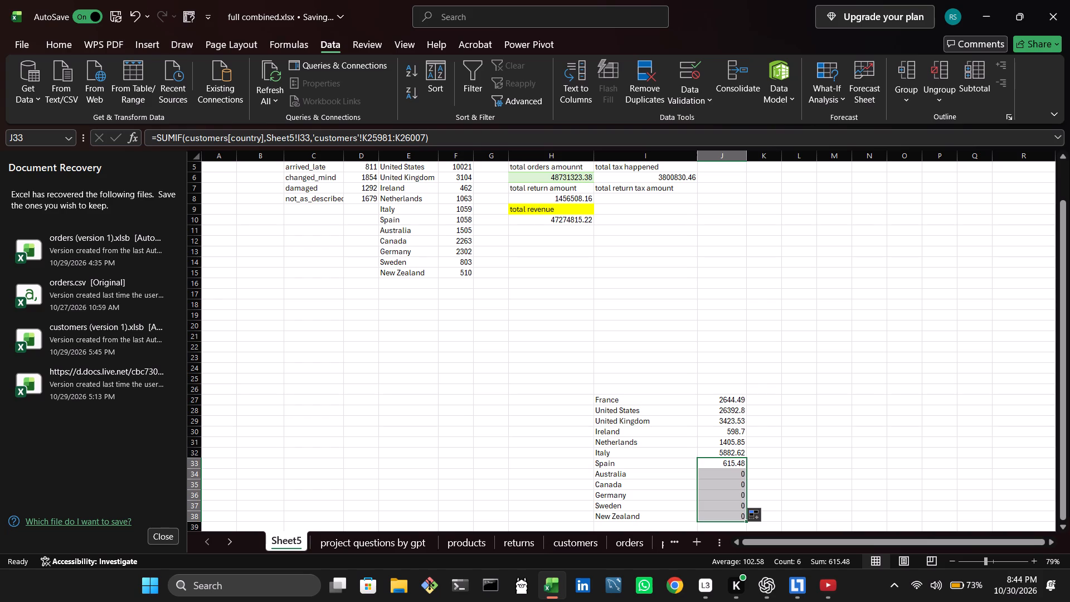
# Clear all arguments from the SUMIF formula beside Australia in J34, keeping only its opening.
pyautogui.click(728, 476)
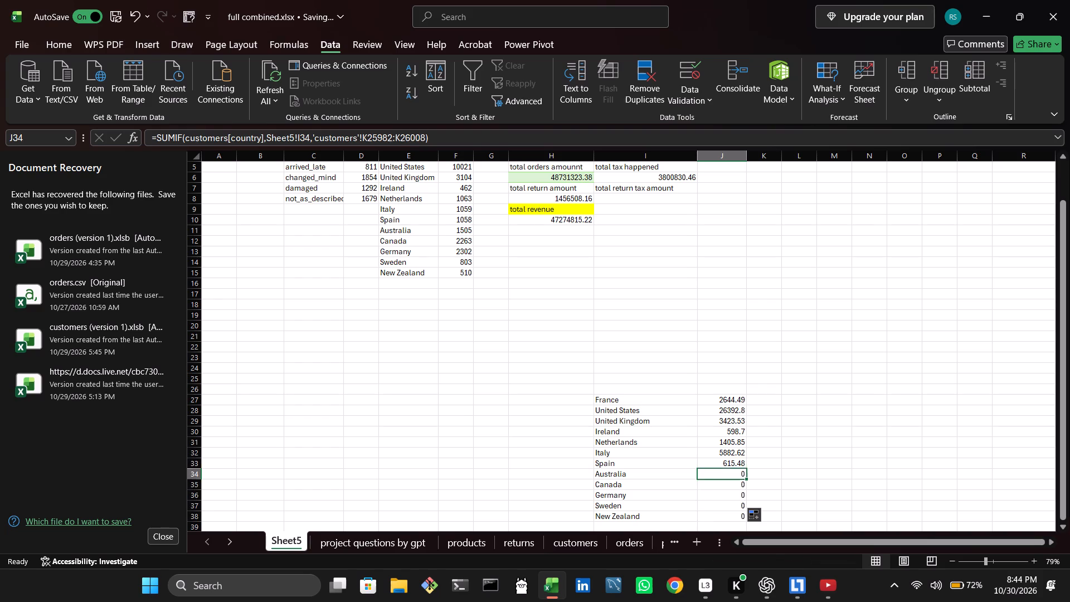
pyautogui.click(676, 477)
pyautogui.doubleClick(676, 477)
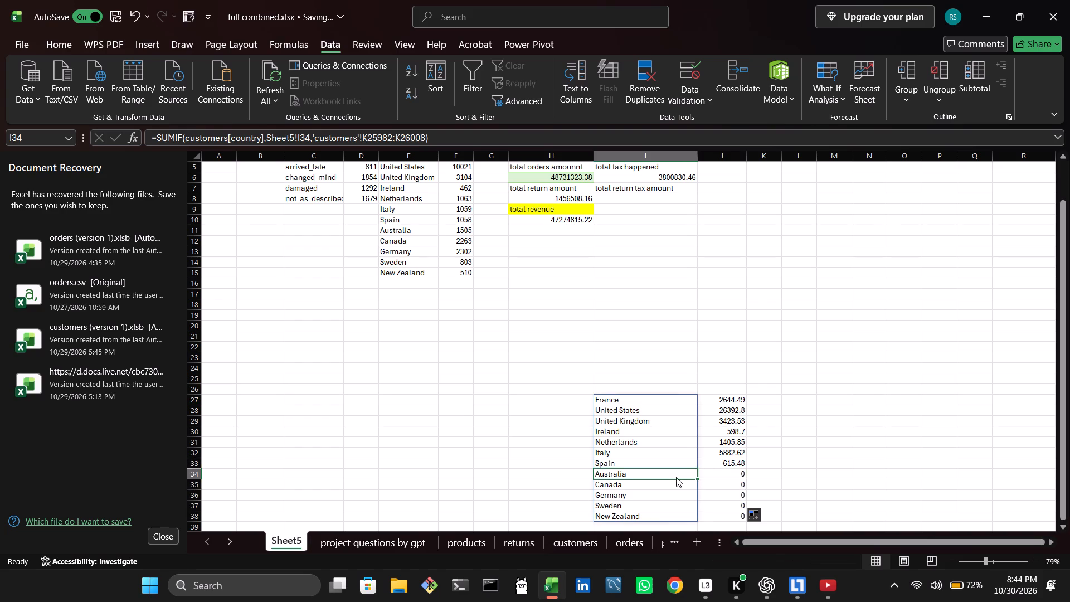
pyautogui.click(726, 473)
pyautogui.click(726, 473)
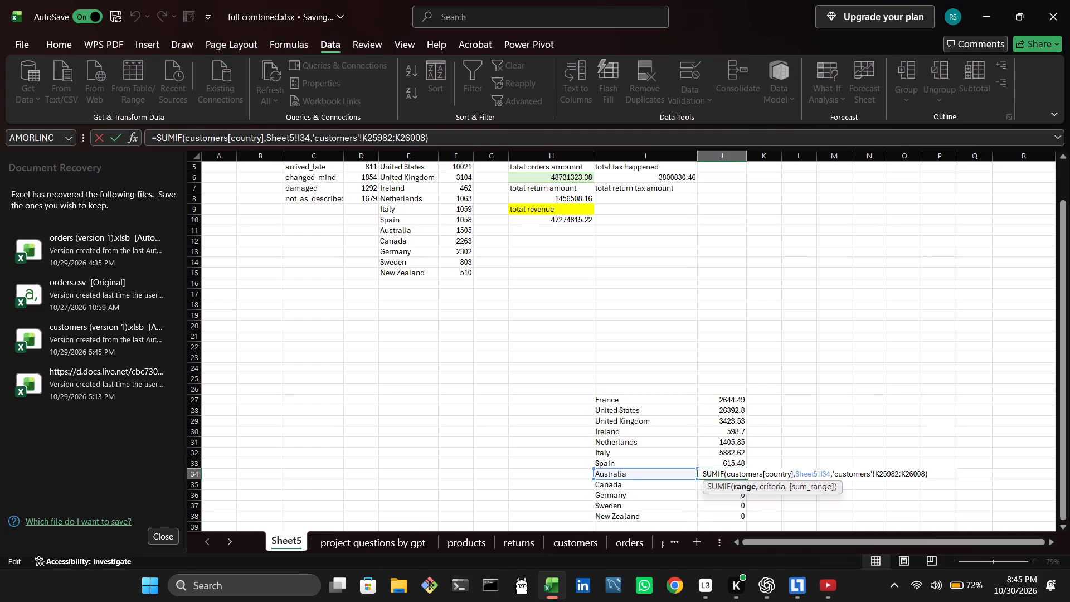
pyautogui.moveTo(727, 474); pyautogui.dragTo(826, 474)
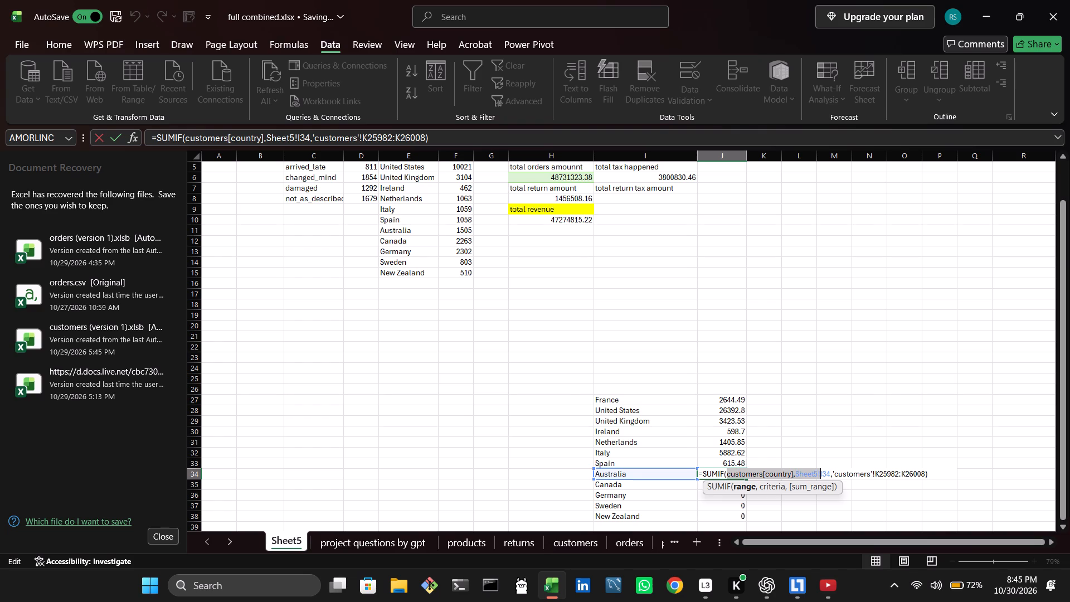
pyautogui.moveTo(826, 474); pyautogui.dragTo(989, 480)
pyautogui.press('BackSpace')
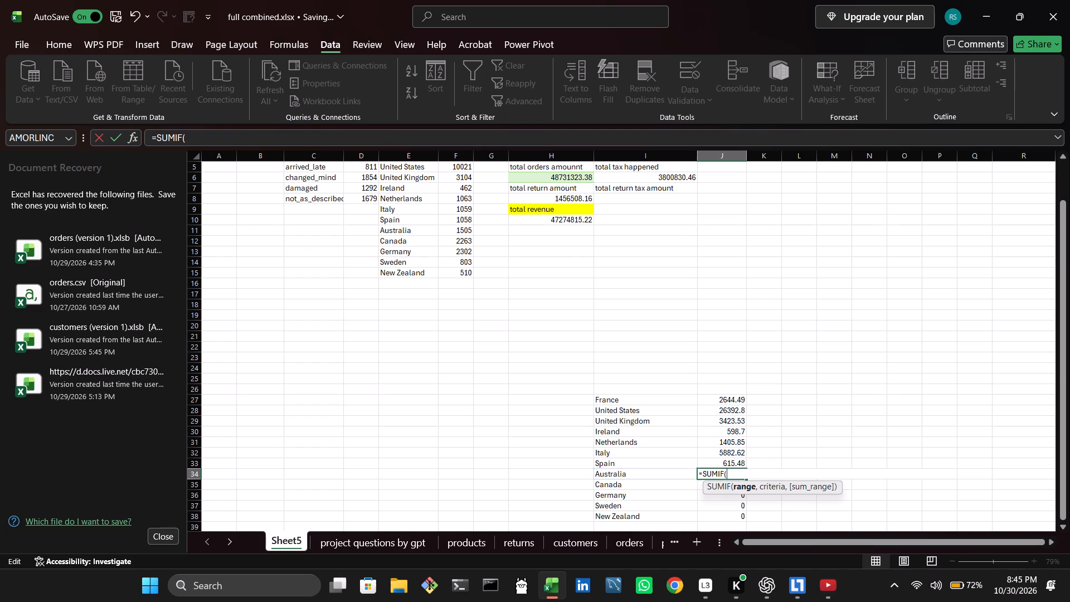
pyautogui.click(617, 472)
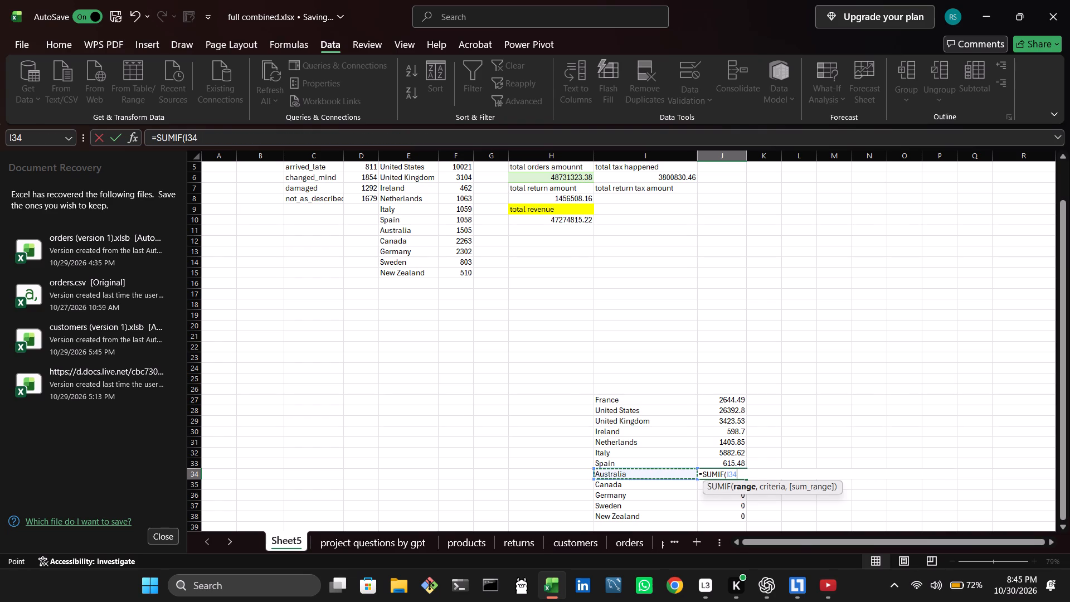
pyautogui.press('BackSpace')
pyautogui.press('BackSpace')
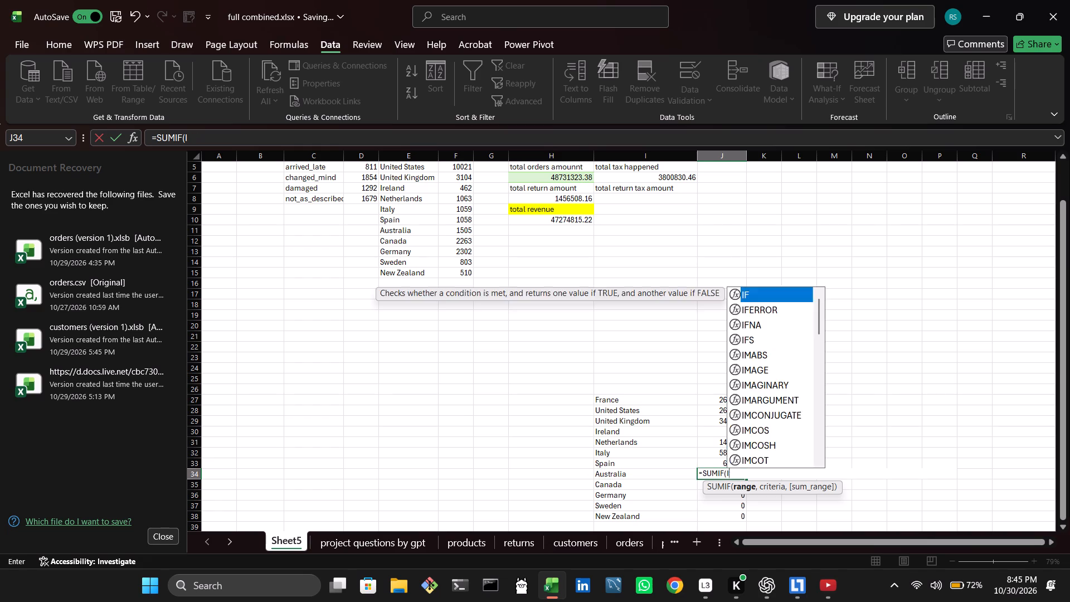
pyautogui.press('BackSpace')
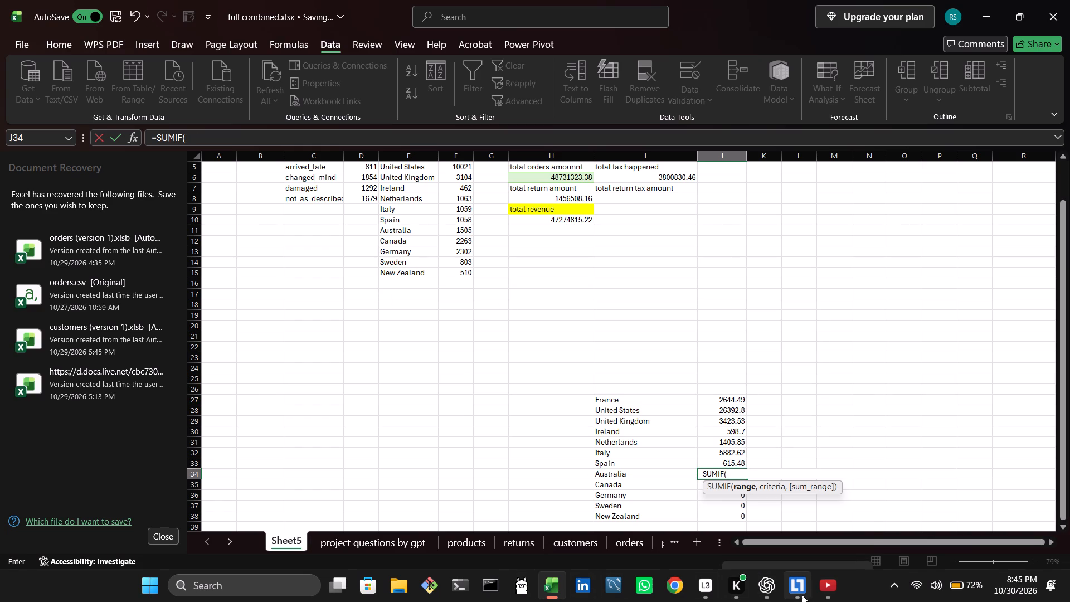
# Switch to NetLimiter to check network activity, and to Loggy3 to view the sessions of October 29.
pyautogui.click(802, 593)
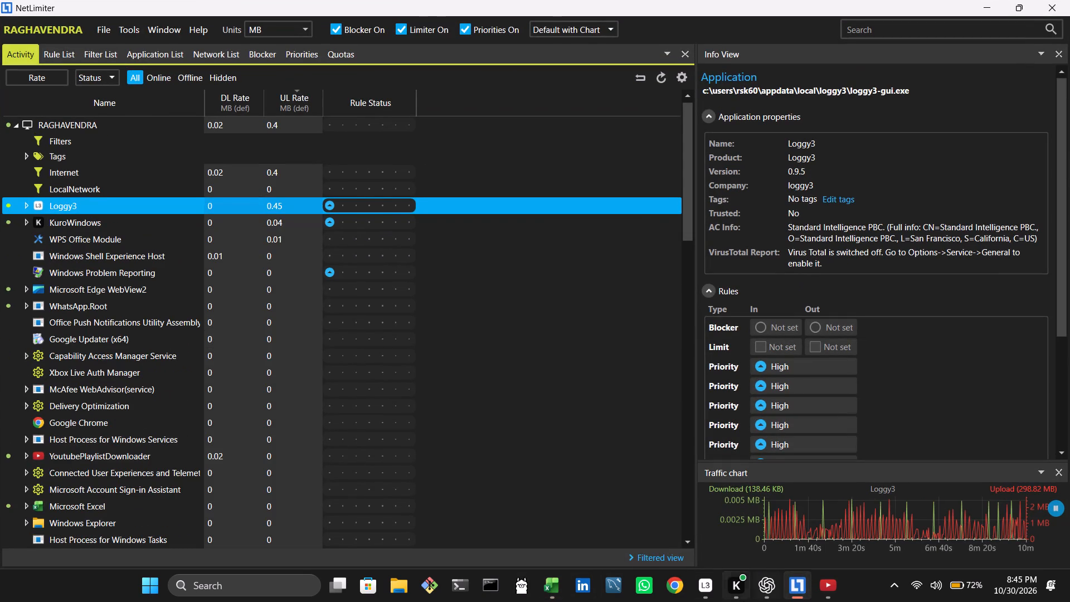
pyautogui.click(699, 589)
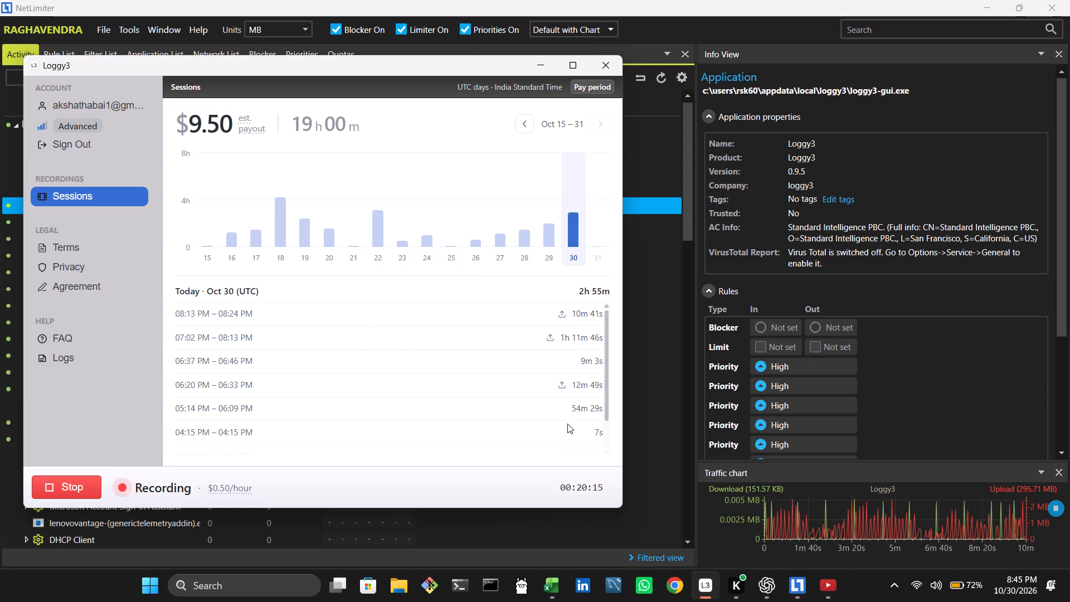
pyautogui.click(557, 241)
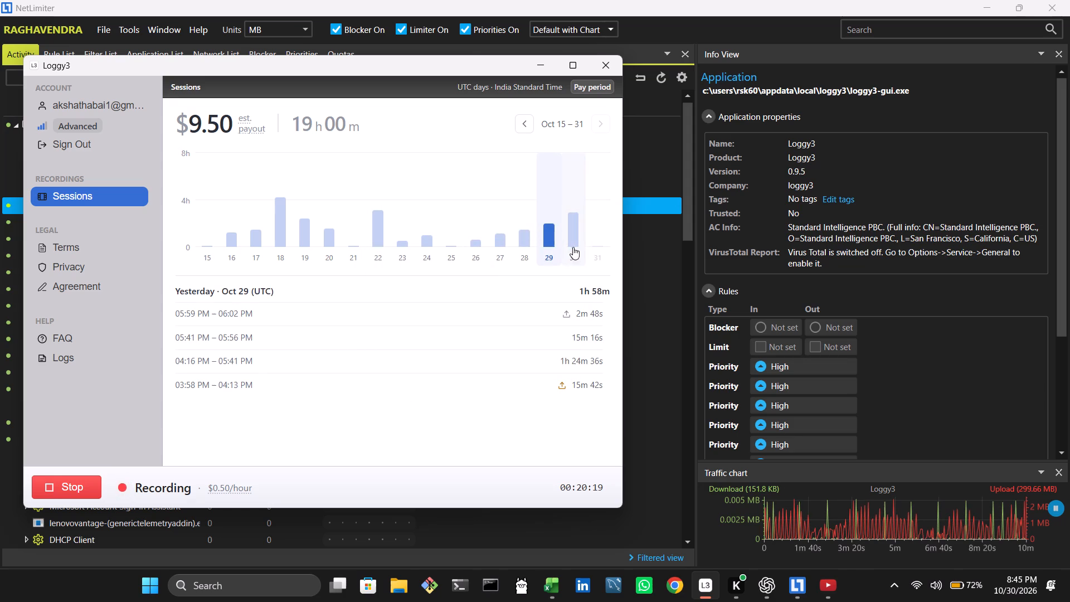
# Review the recorded sessions and their upload status day by day, from October 28 back to October 16.
pyautogui.click(519, 240)
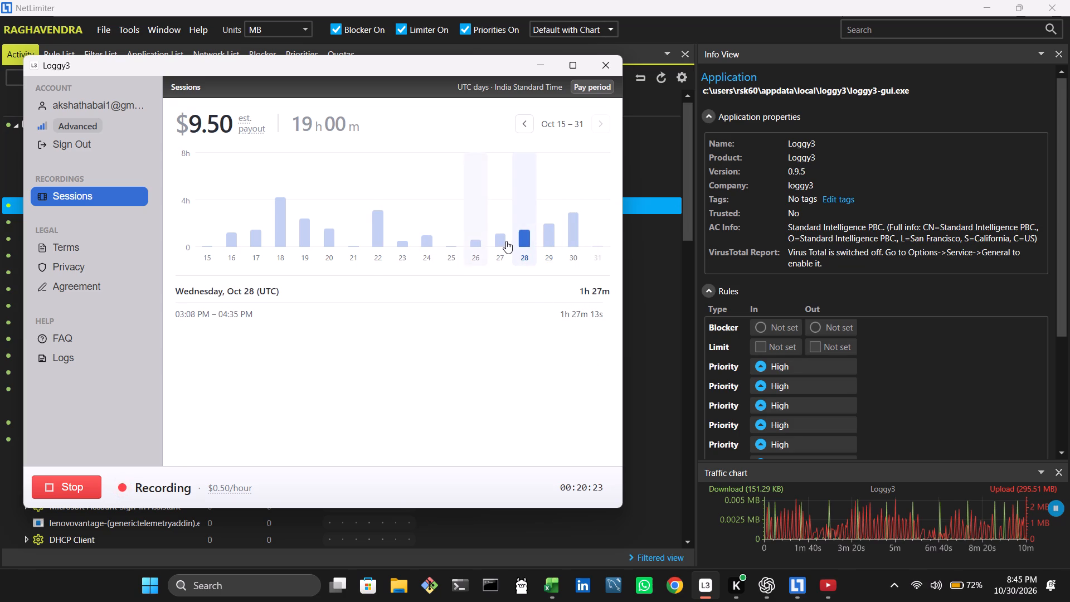
pyautogui.click(507, 242)
pyautogui.click(479, 226)
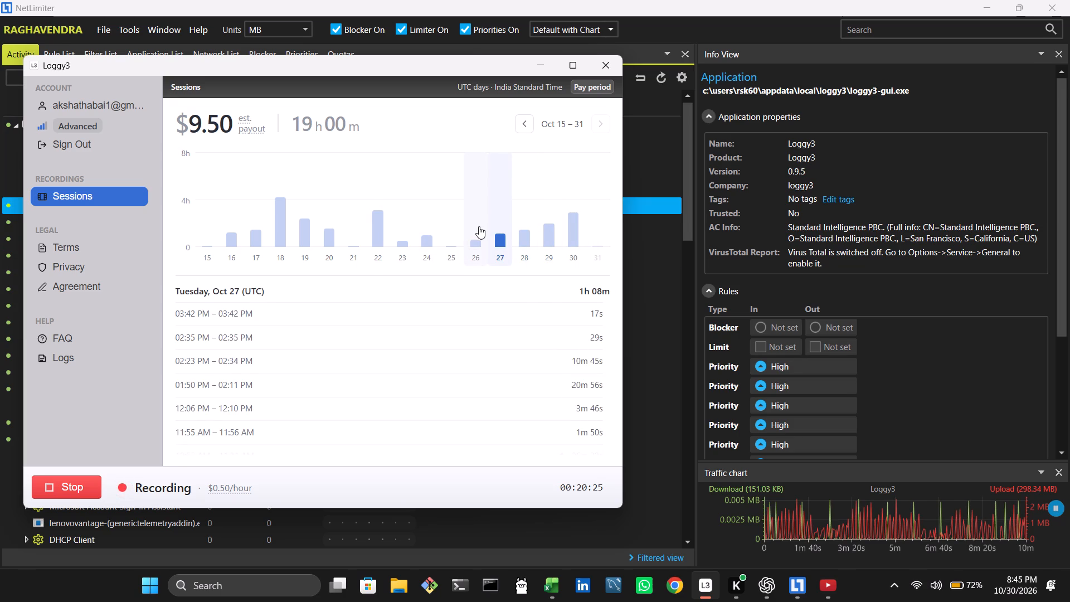
pyautogui.click(432, 239)
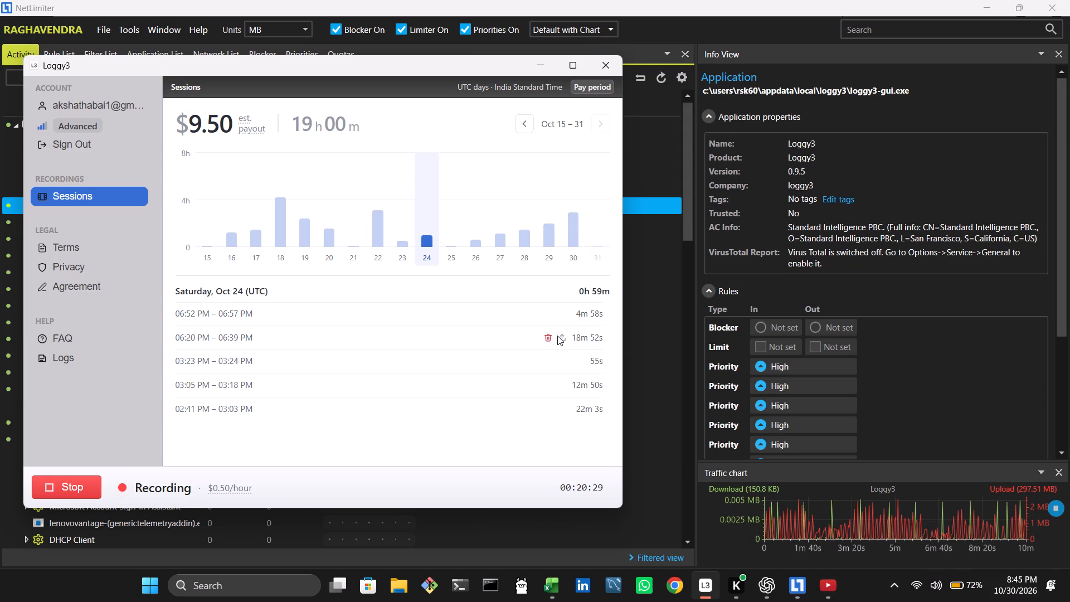
pyautogui.click(400, 232)
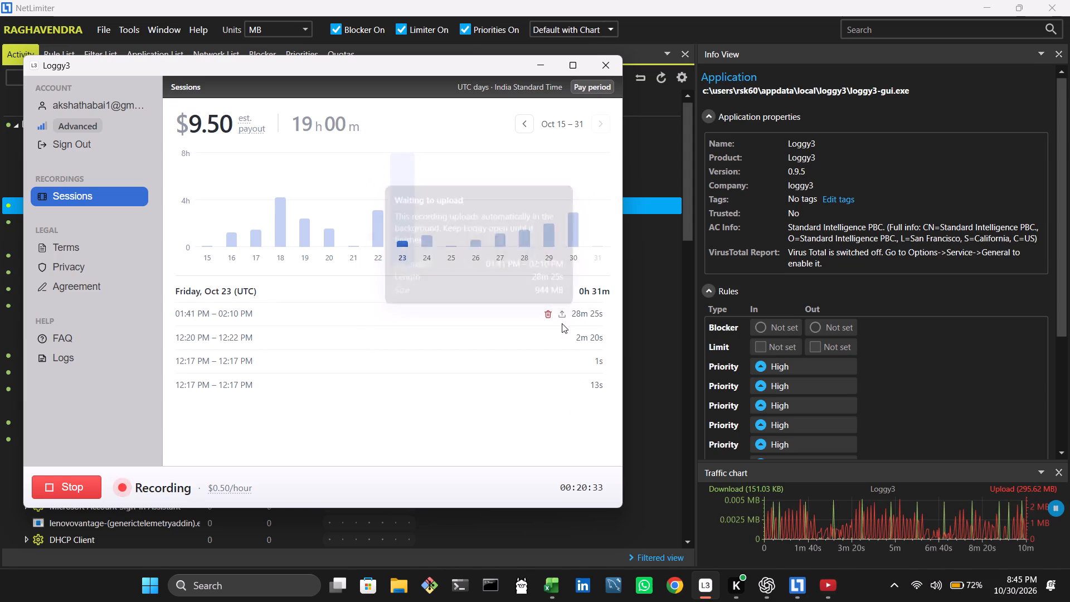
pyautogui.click(371, 232)
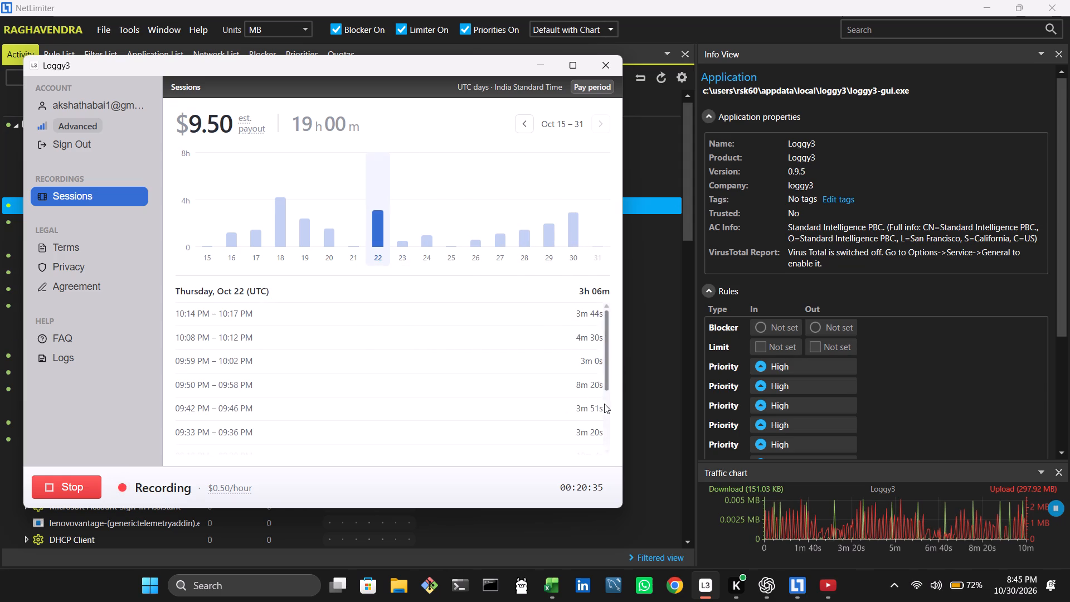
pyautogui.moveTo(604, 359); pyautogui.dragTo(599, 452)
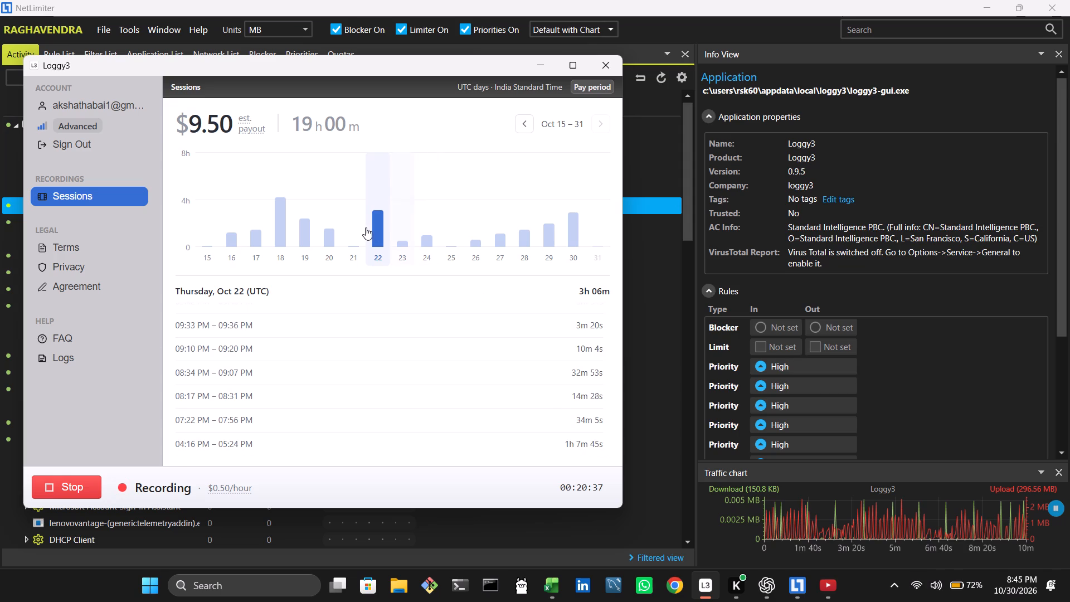
pyautogui.click(360, 227)
pyautogui.click(309, 227)
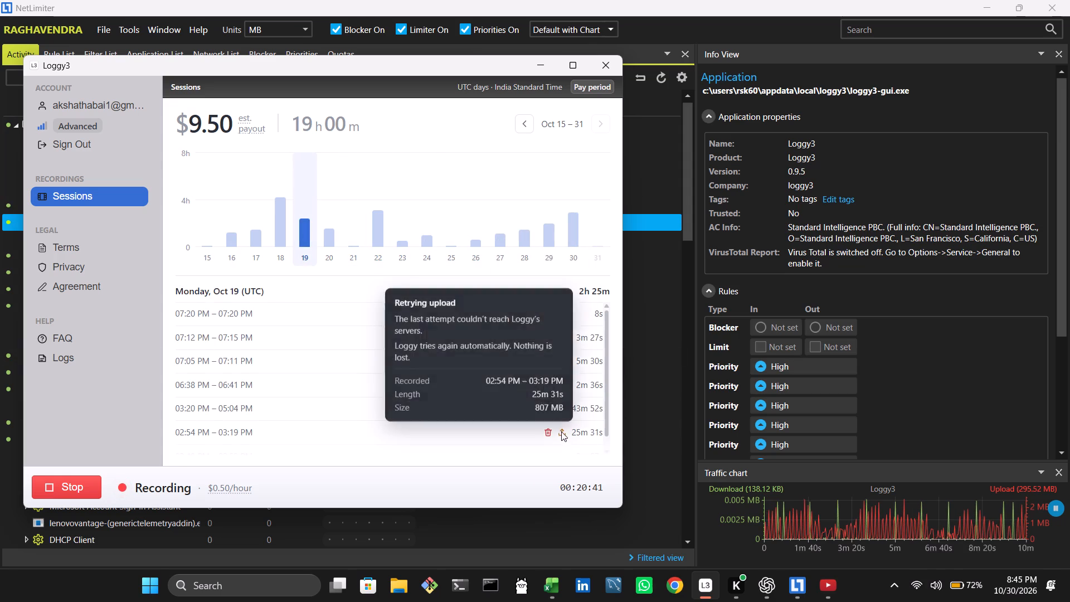
pyautogui.click(283, 219)
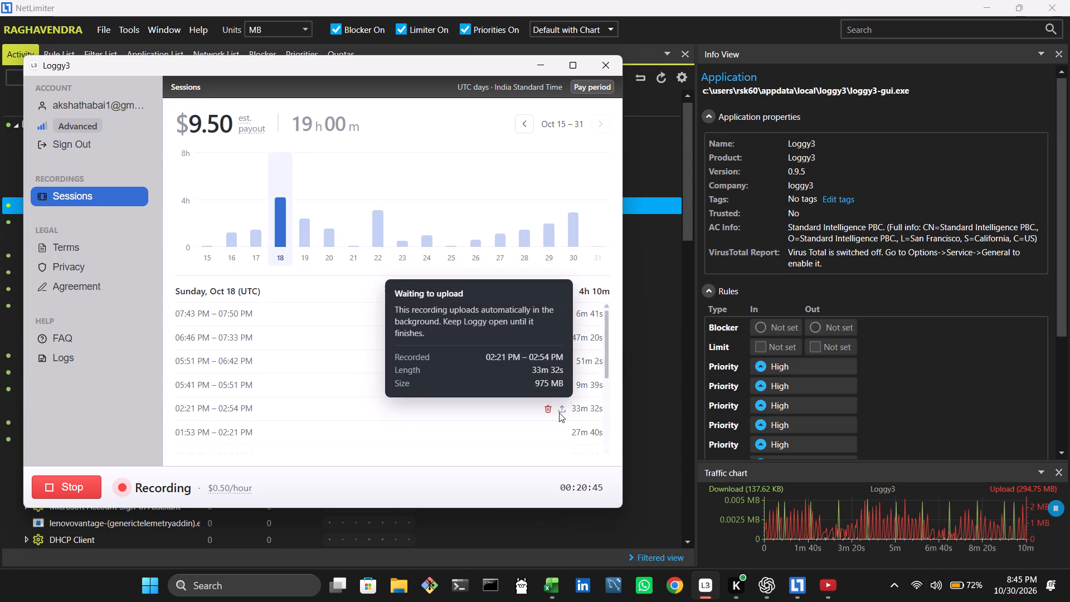
pyautogui.moveTo(604, 381); pyautogui.dragTo(609, 396)
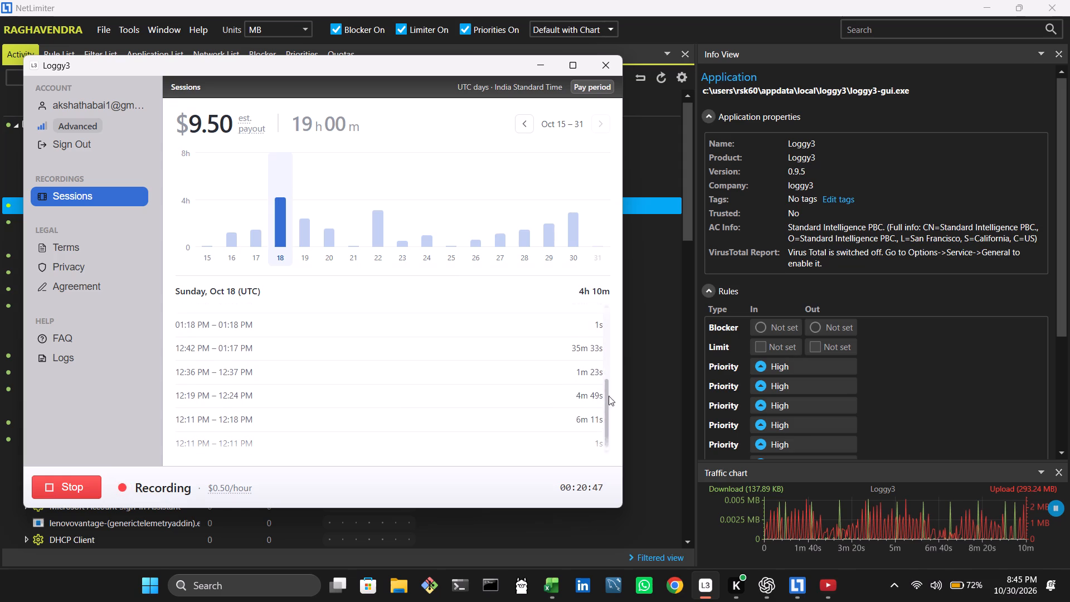
pyautogui.moveTo(609, 396); pyautogui.dragTo(597, 424)
pyautogui.click(253, 249)
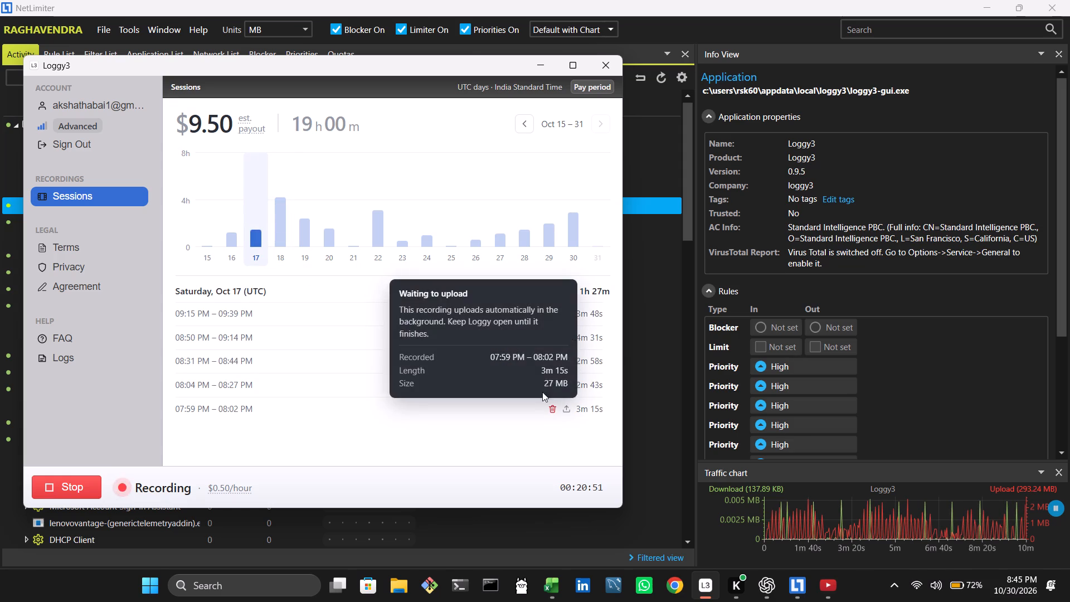
pyautogui.click(230, 225)
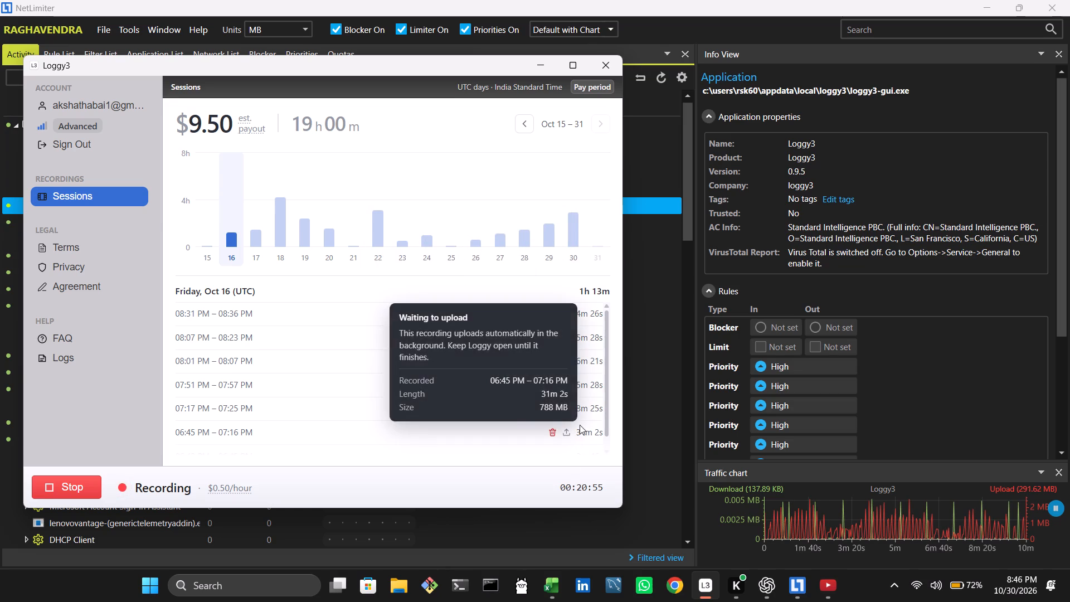
pyautogui.moveTo(604, 413); pyautogui.dragTo(606, 429)
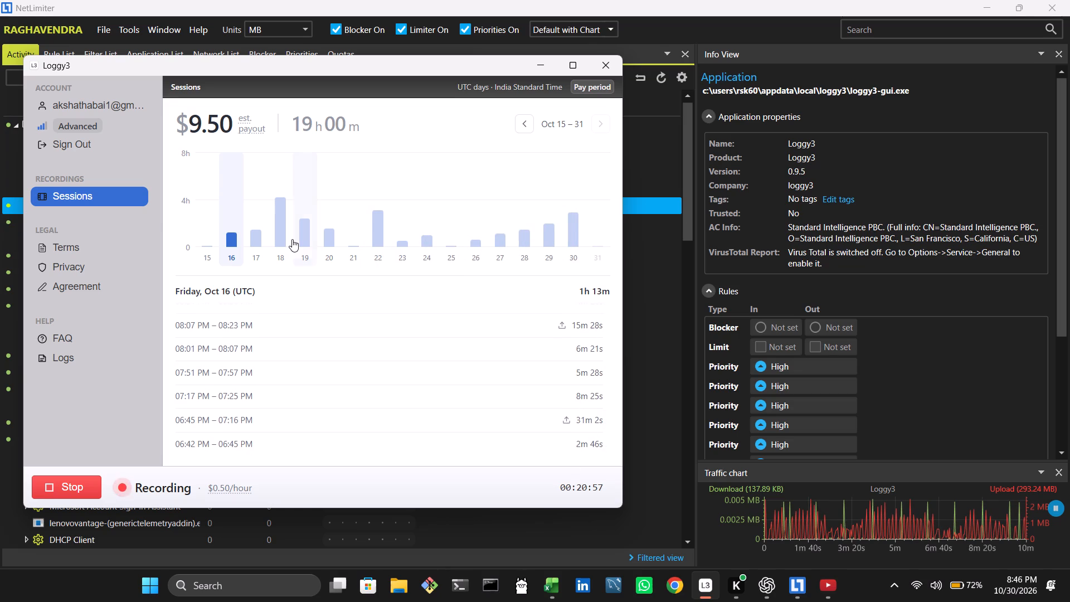
# Examine the full list of October 30 sessions and their upload status.
pyautogui.click(573, 230)
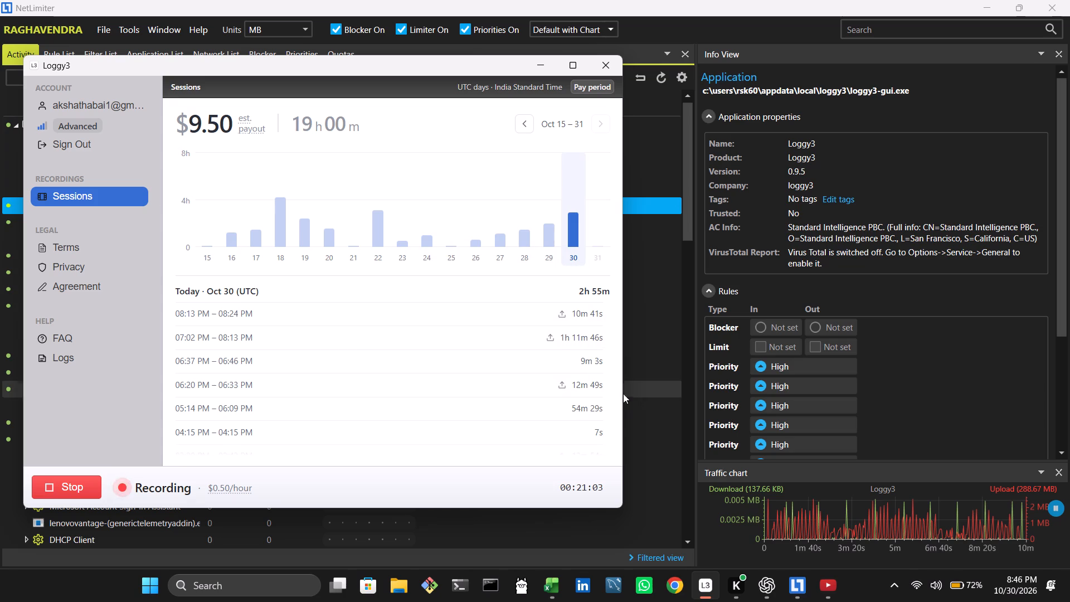
pyautogui.moveTo(602, 393); pyautogui.dragTo(599, 419)
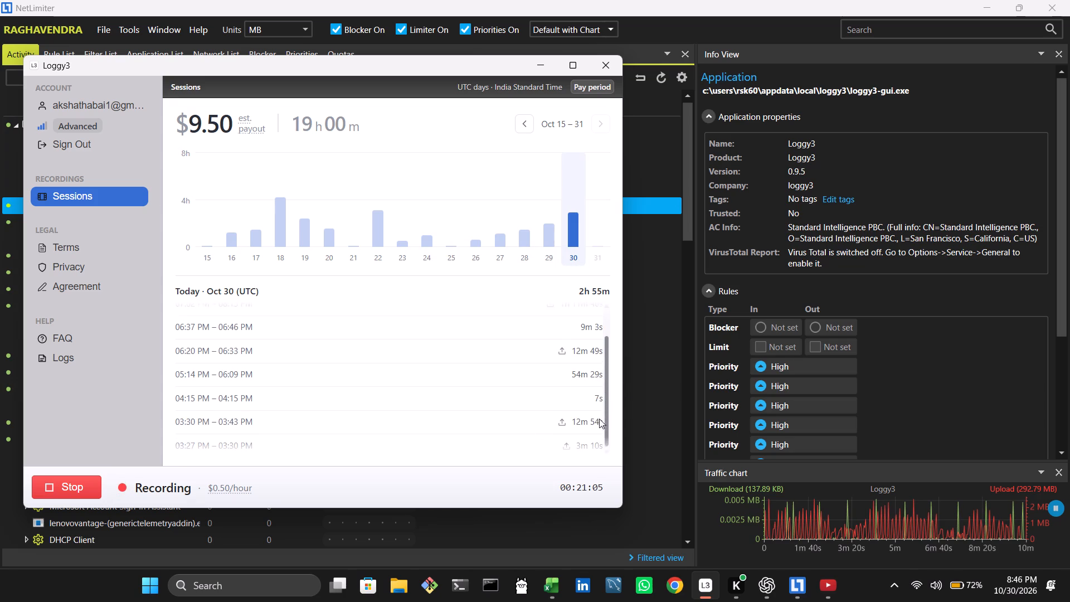
pyautogui.moveTo(599, 419); pyautogui.dragTo(573, 428)
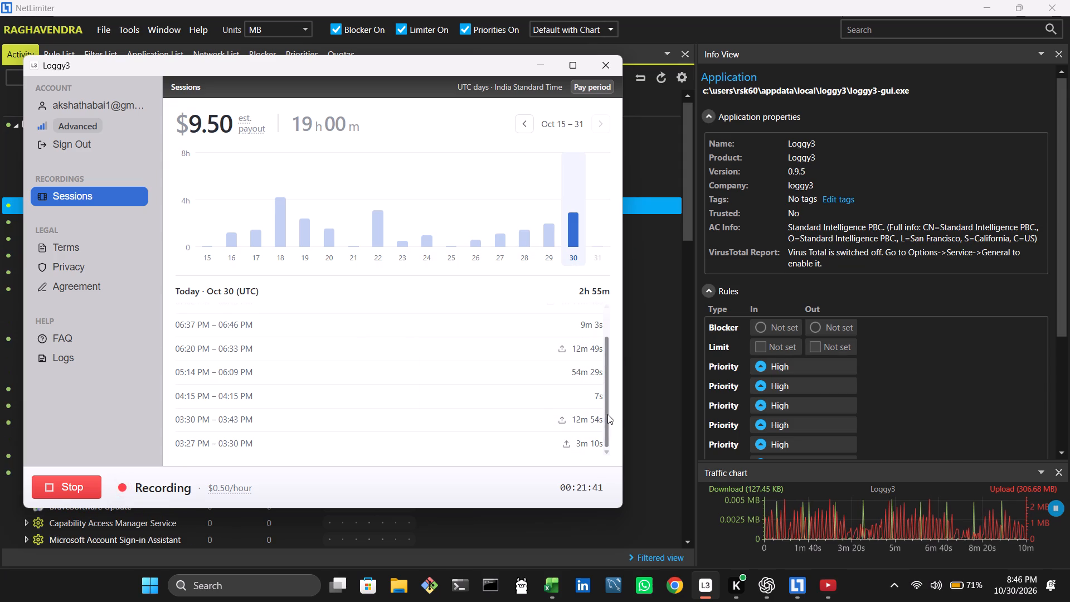
pyautogui.moveTo(607, 414); pyautogui.dragTo(560, 358)
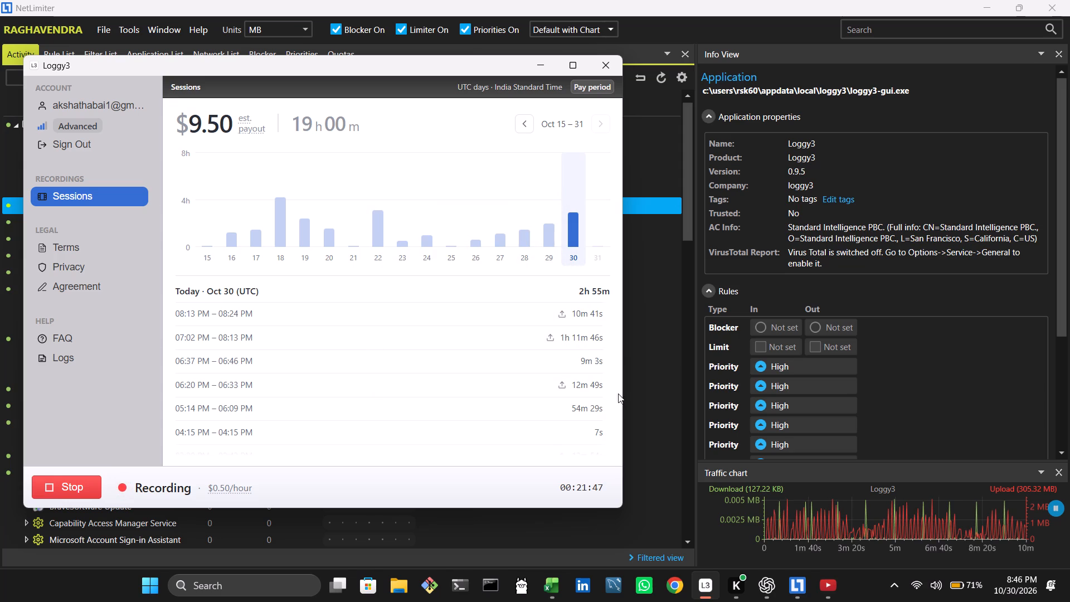
pyautogui.moveTo(606, 392); pyautogui.dragTo(619, 435)
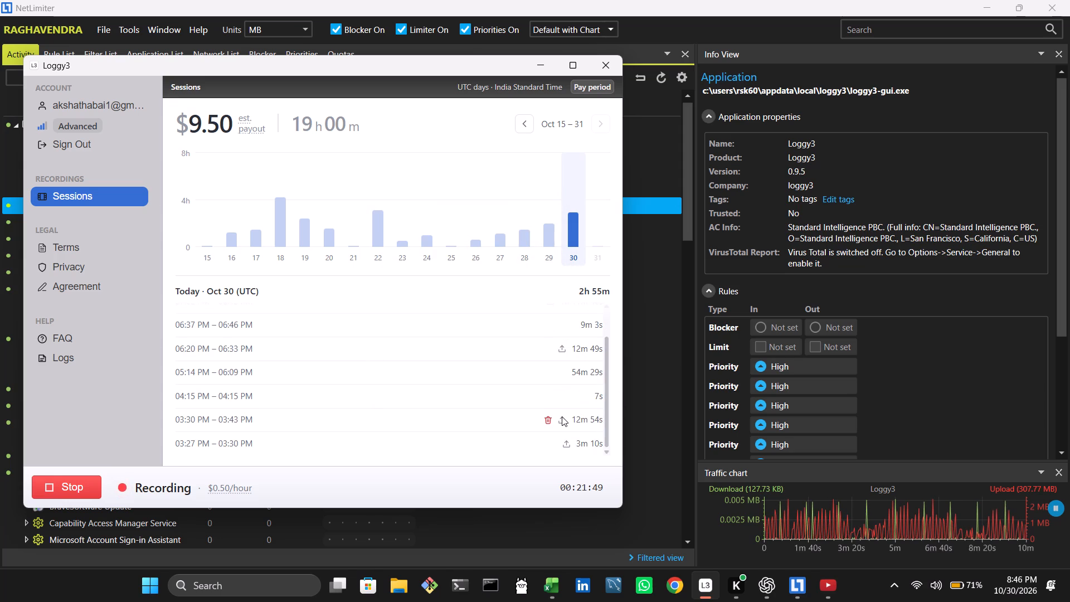